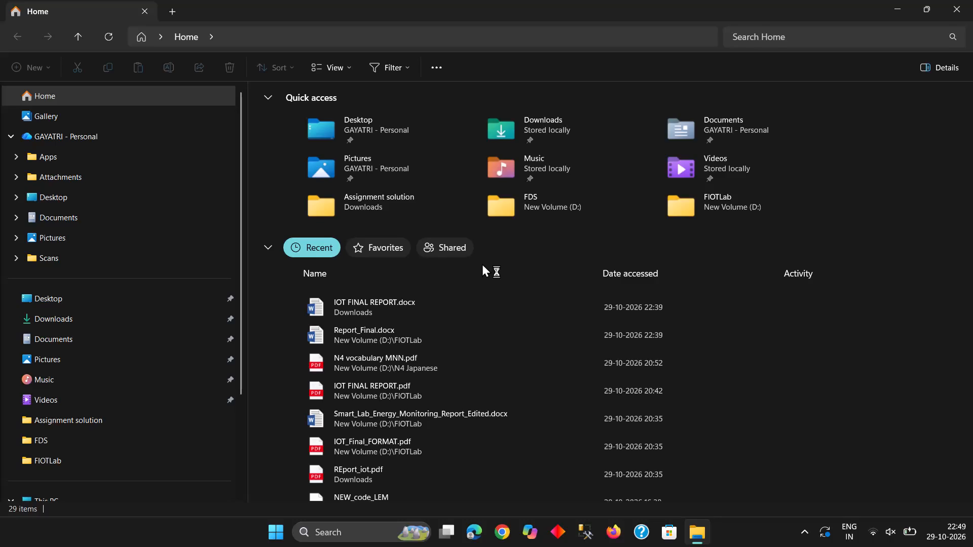
# Open the document IOT FINAL REPORT.docx from the recent files.
pyautogui.doubleClick(384, 304)
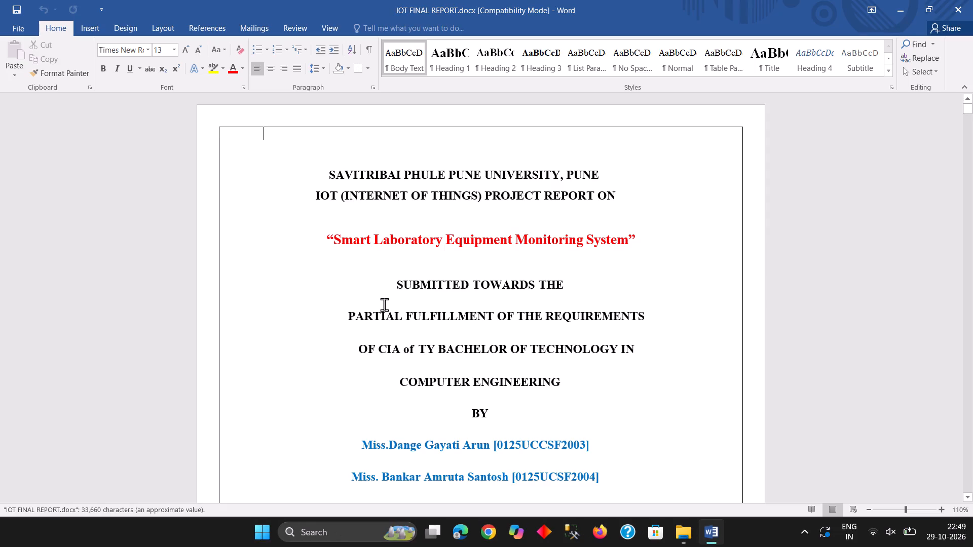
# Examine the layout of the report's opening pages, from the cover page to the Literature Survey section.
pyautogui.scroll(-6, 384, 304)
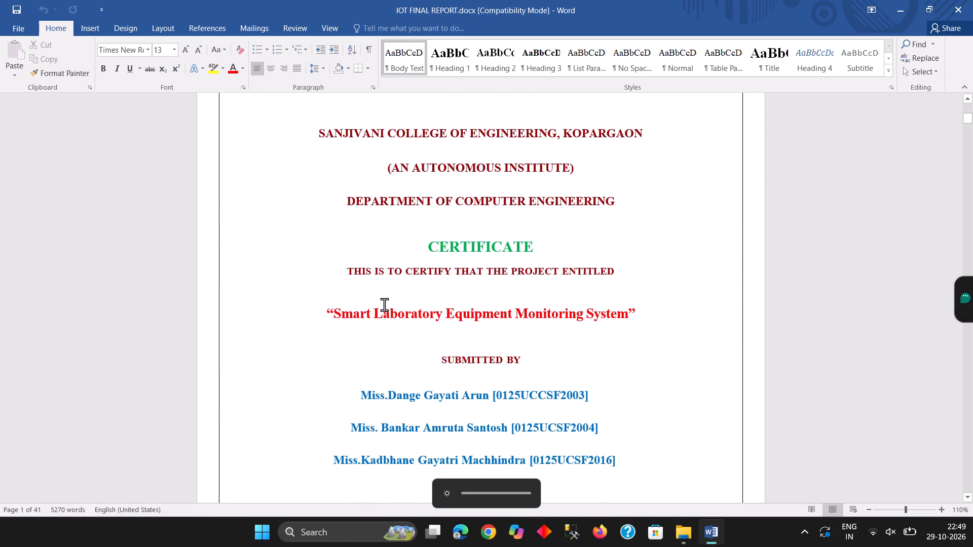
pyautogui.scroll(-3, 384, 304)
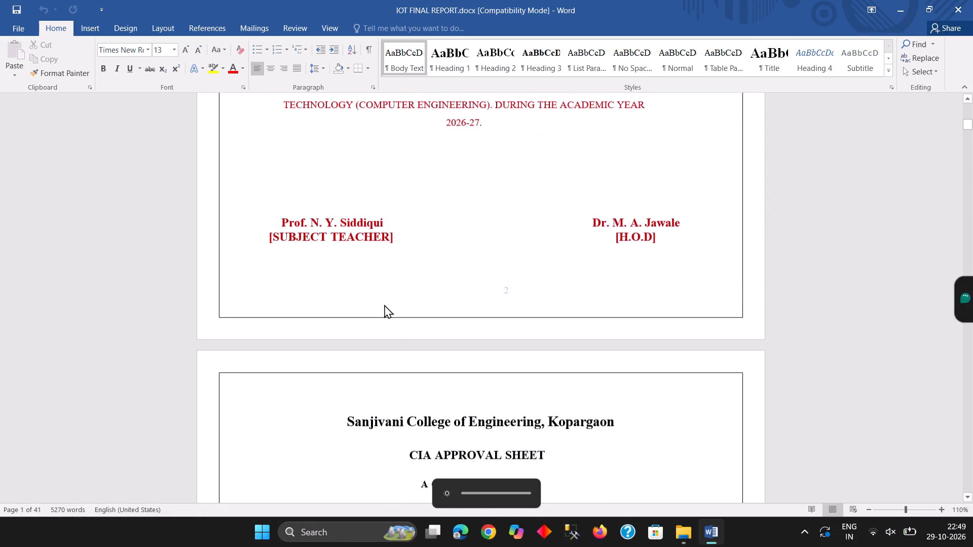
pyautogui.scroll(-12, 384, 304)
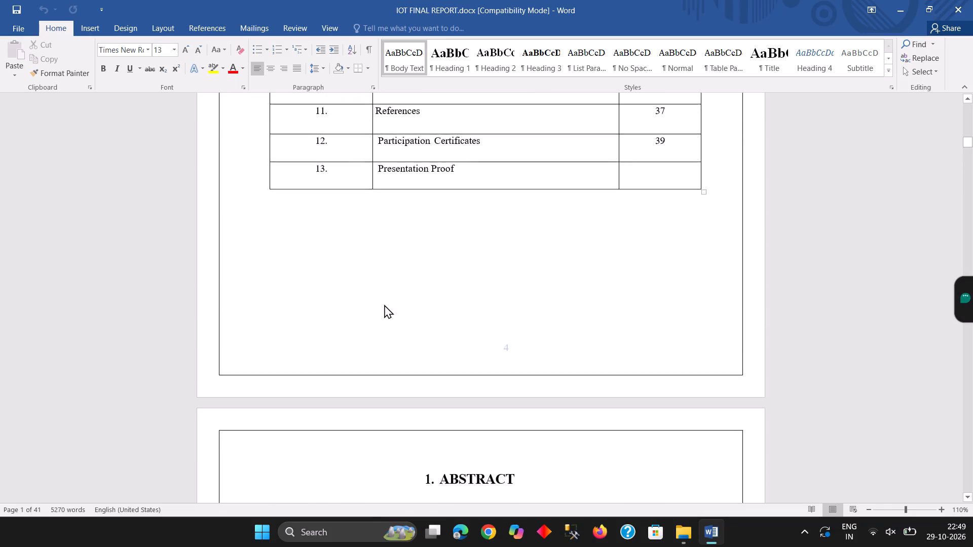
pyautogui.scroll(-1, 384, 304)
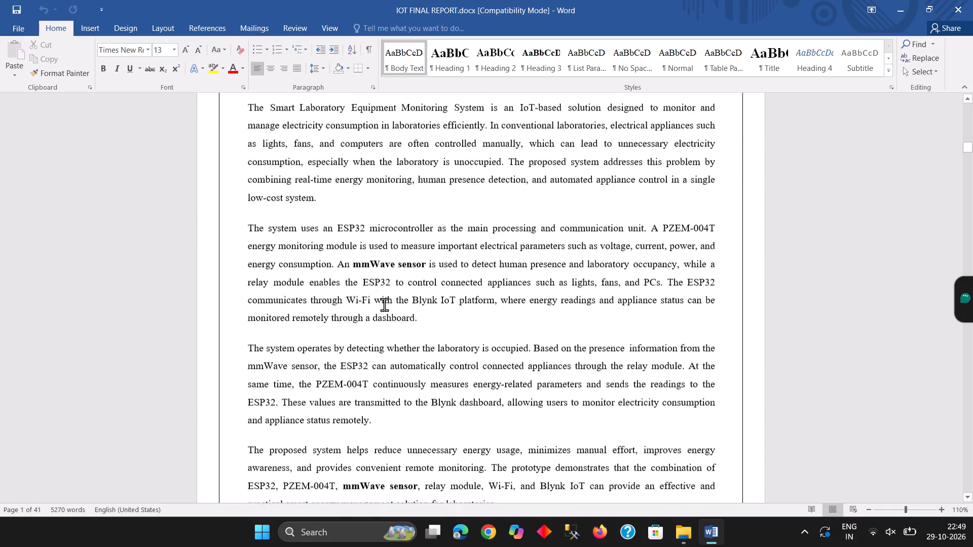
pyautogui.scroll(-7, 384, 304)
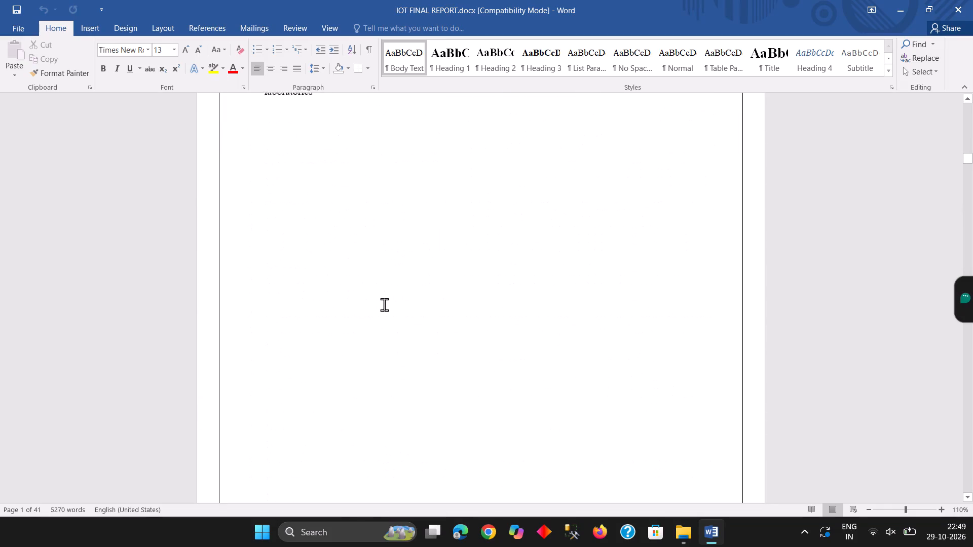
pyautogui.scroll(-4, 384, 304)
# Try to remove the blank space above the "3. LITERATURE SURVEY" heading.
pyautogui.scroll(1, 384, 304)
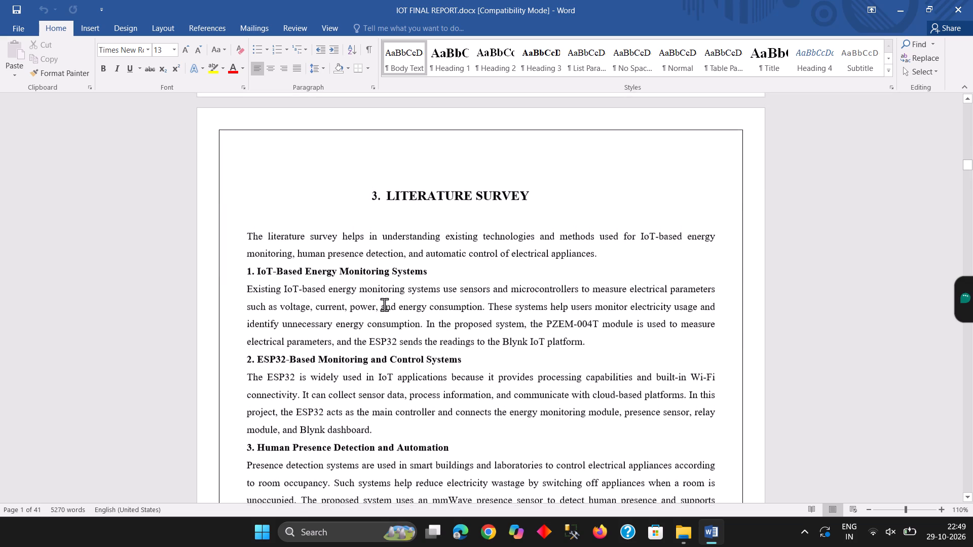
pyautogui.scroll(1, 384, 304)
pyautogui.click(387, 153)
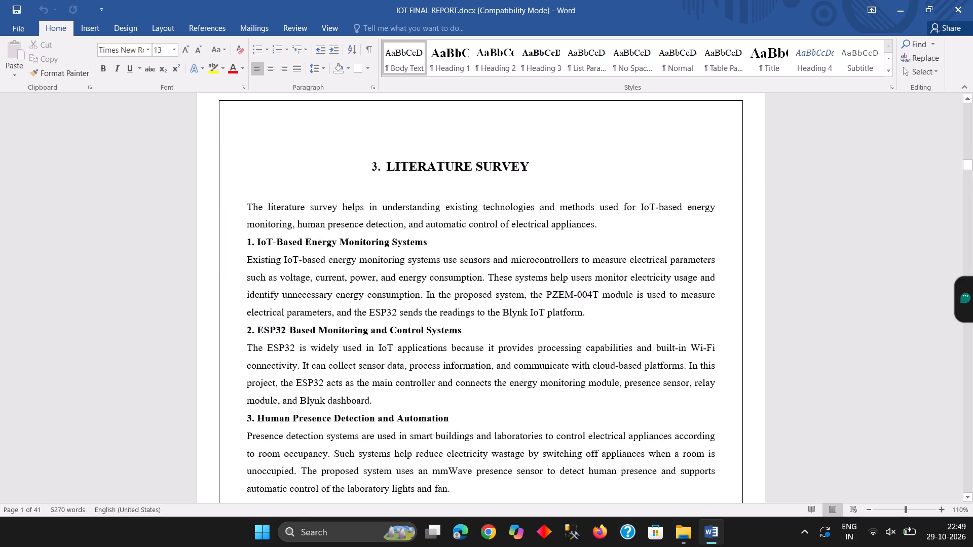
pyautogui.press('BackSpace')
pyautogui.hscroll(1, 387, 153)
pyautogui.scroll(1, 387, 153)
pyautogui.scroll(-1, 387, 153)
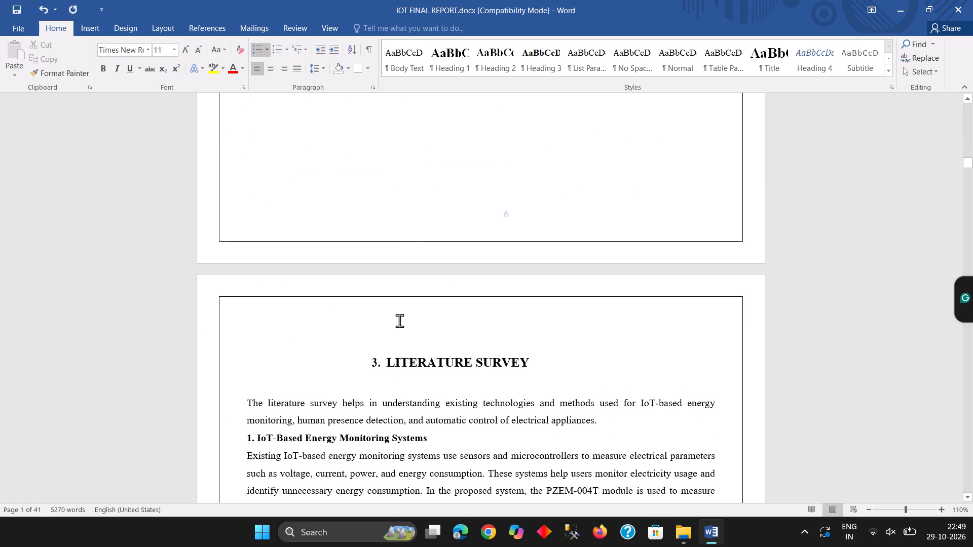
pyautogui.moveTo(400, 319); pyautogui.dragTo(318, 311)
pyautogui.moveTo(325, 320); pyautogui.dragTo(329, 330)
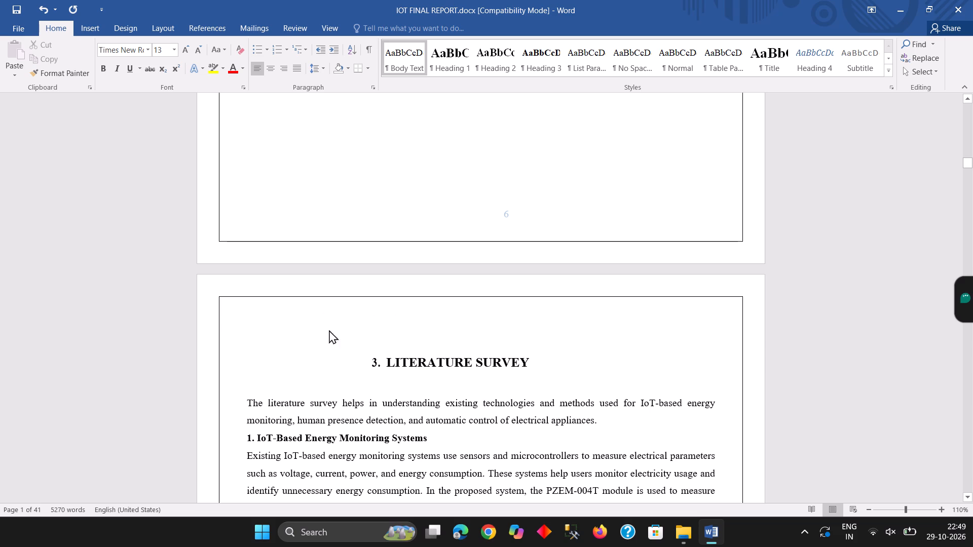
pyautogui.moveTo(329, 330); pyautogui.dragTo(334, 351)
pyautogui.click(314, 351)
pyautogui.click(315, 378)
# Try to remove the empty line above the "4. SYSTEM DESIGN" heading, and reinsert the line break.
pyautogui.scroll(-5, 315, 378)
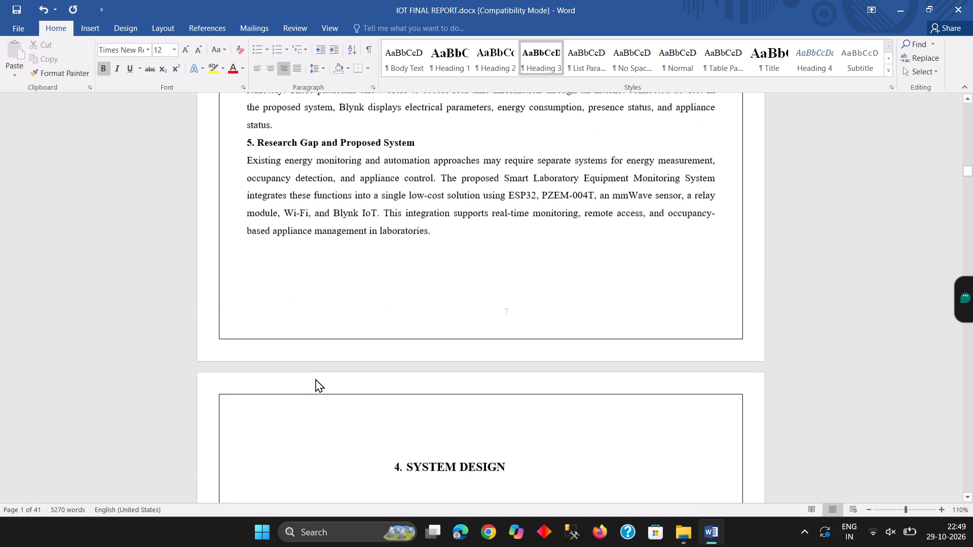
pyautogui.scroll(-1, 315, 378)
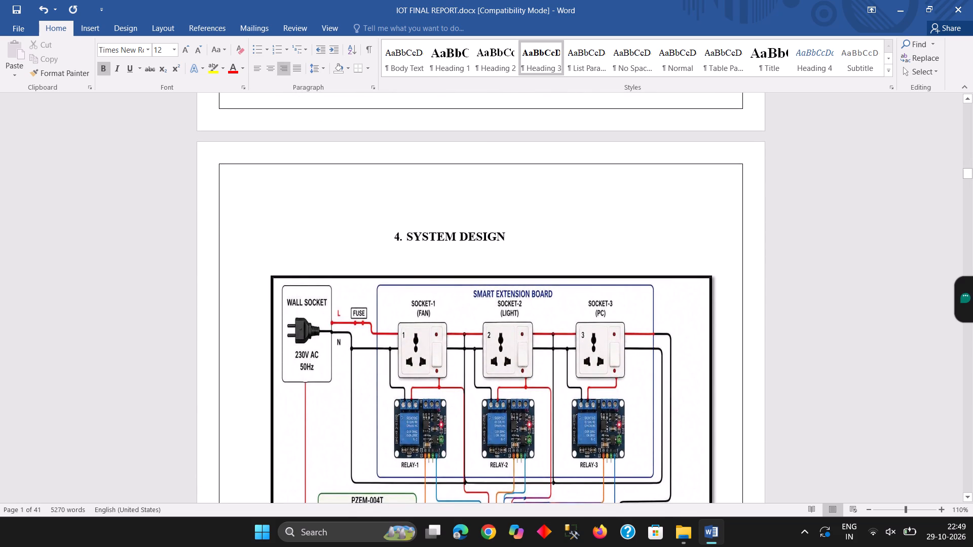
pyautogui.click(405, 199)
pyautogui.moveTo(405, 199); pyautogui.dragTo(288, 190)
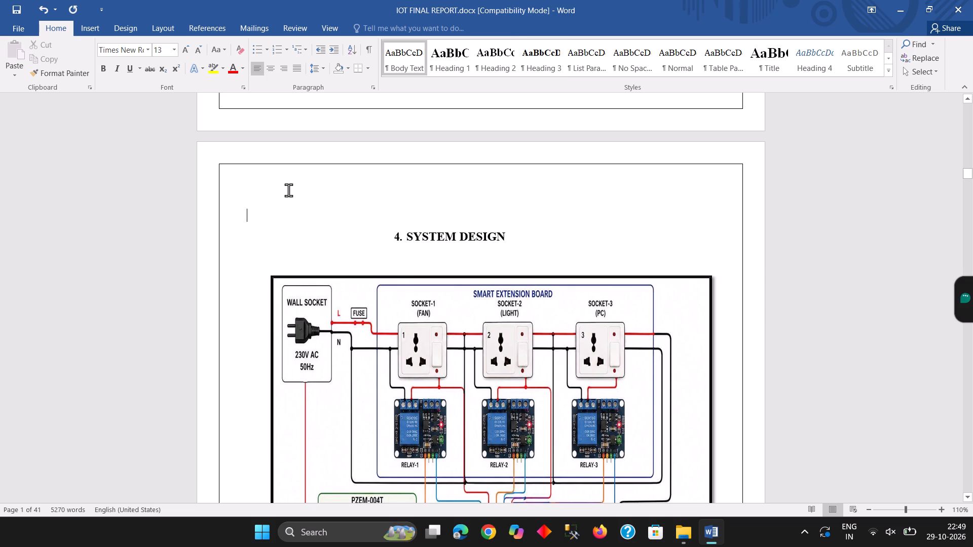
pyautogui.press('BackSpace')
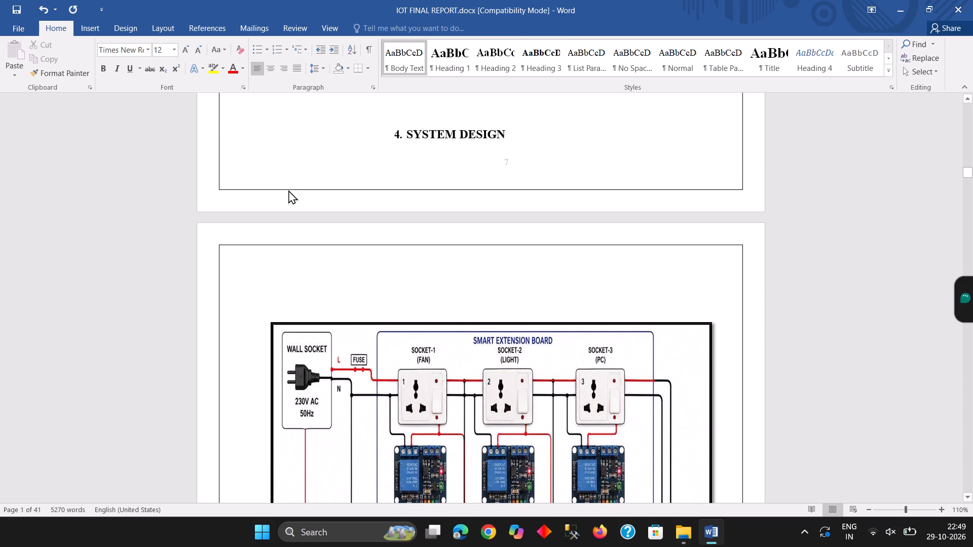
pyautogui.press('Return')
# Examine the layout of the pages from the system specifications table through the numbered block and step descriptions.
pyautogui.scroll(-5, 288, 190)
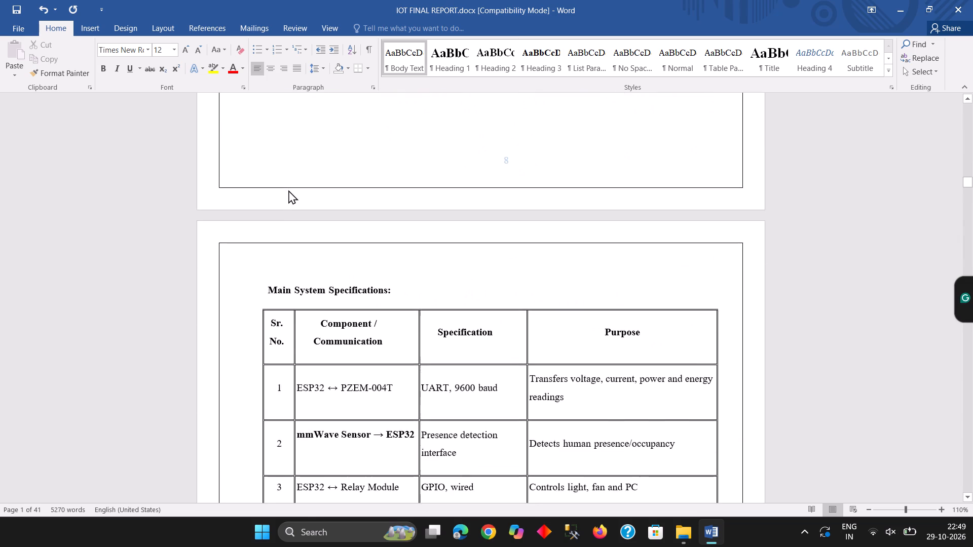
pyautogui.scroll(-7, 288, 190)
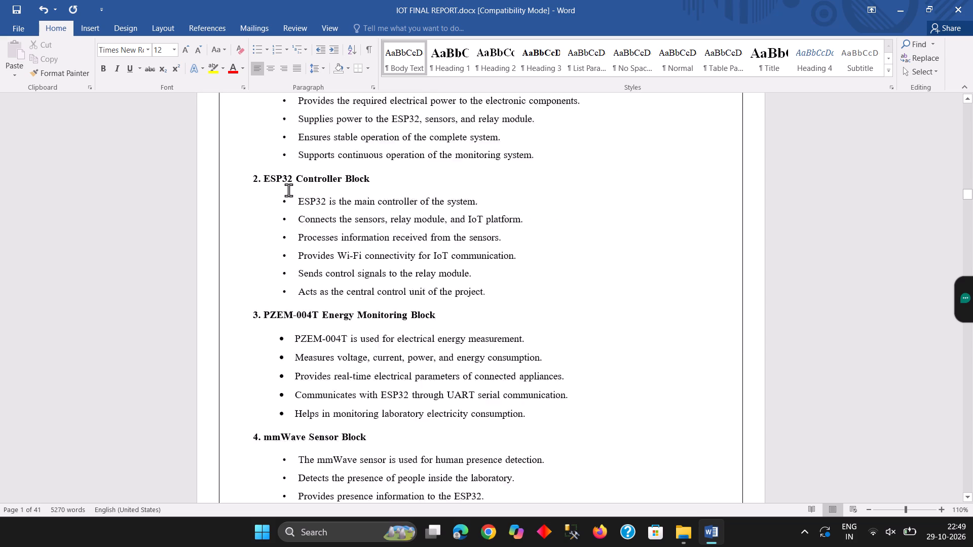
pyautogui.scroll(-5, 288, 190)
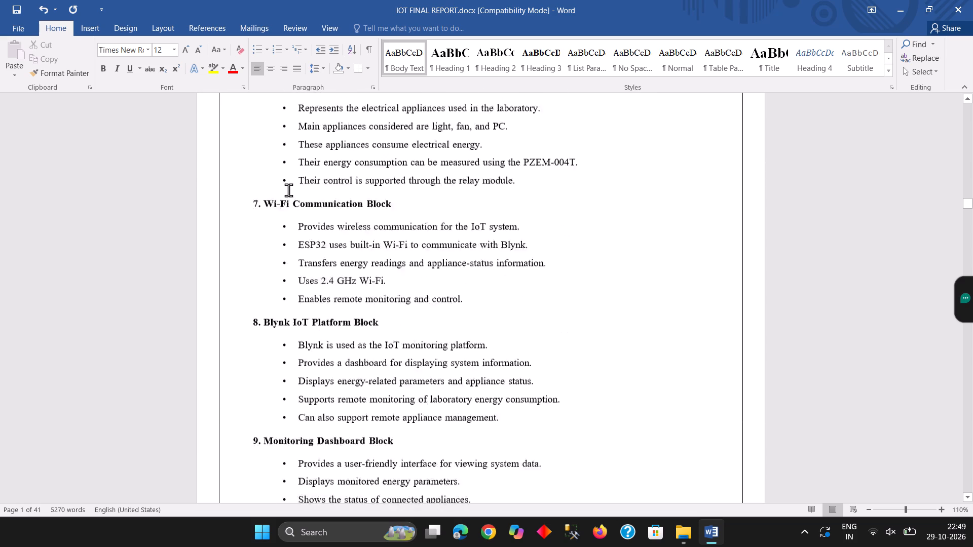
pyautogui.scroll(-6, 288, 190)
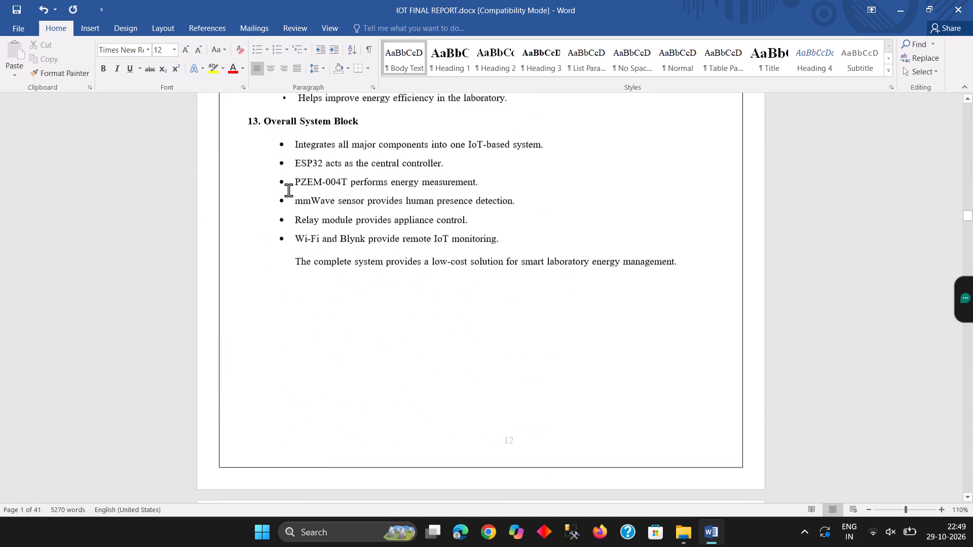
pyautogui.scroll(-4, 288, 190)
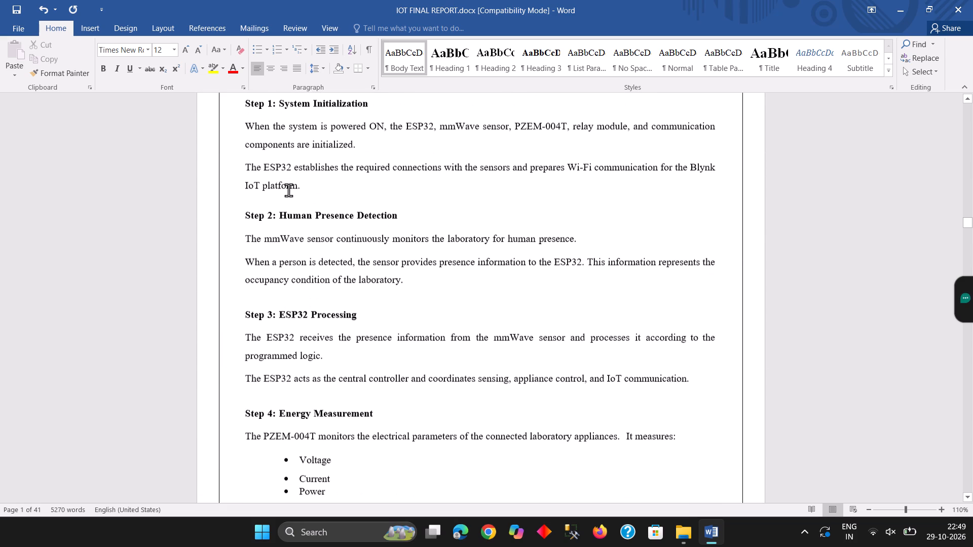
pyautogui.scroll(-5, 288, 190)
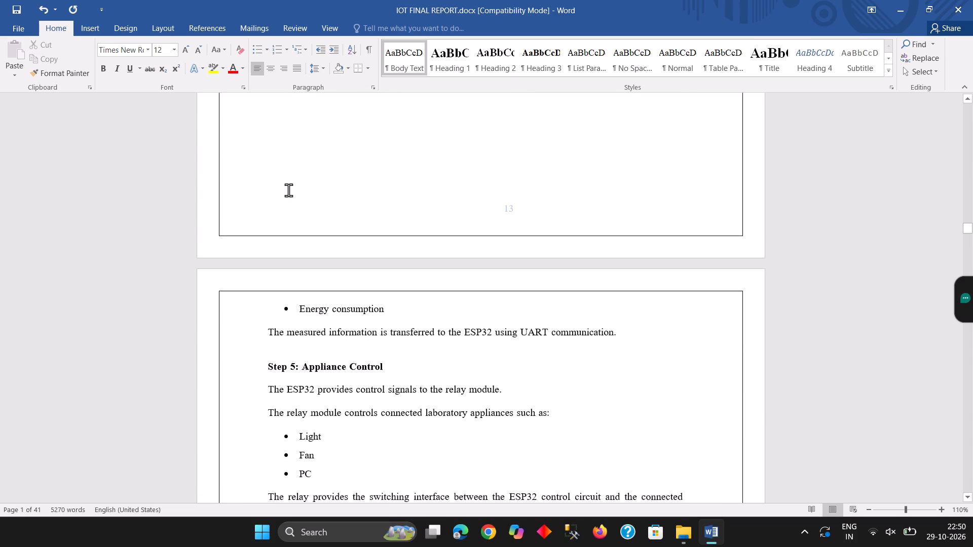
pyautogui.scroll(-2, 288, 190)
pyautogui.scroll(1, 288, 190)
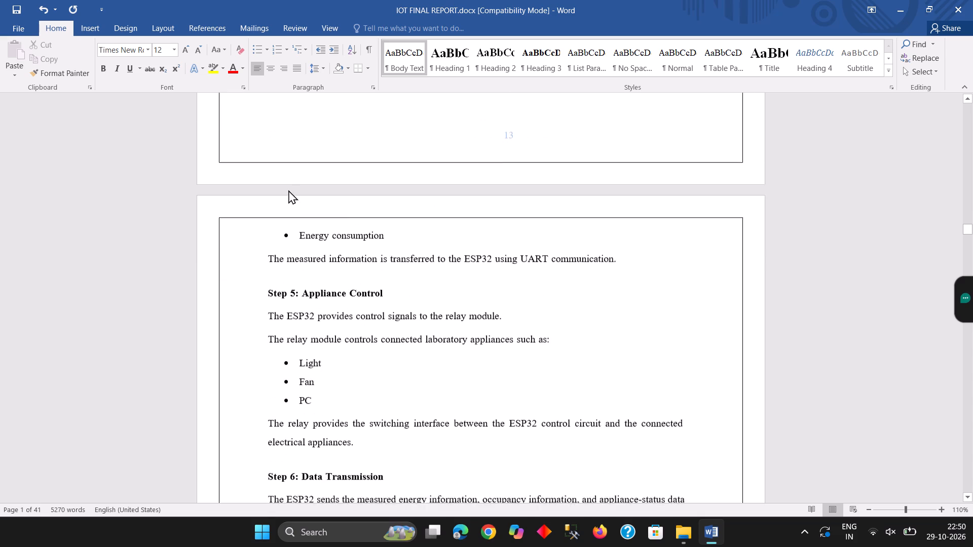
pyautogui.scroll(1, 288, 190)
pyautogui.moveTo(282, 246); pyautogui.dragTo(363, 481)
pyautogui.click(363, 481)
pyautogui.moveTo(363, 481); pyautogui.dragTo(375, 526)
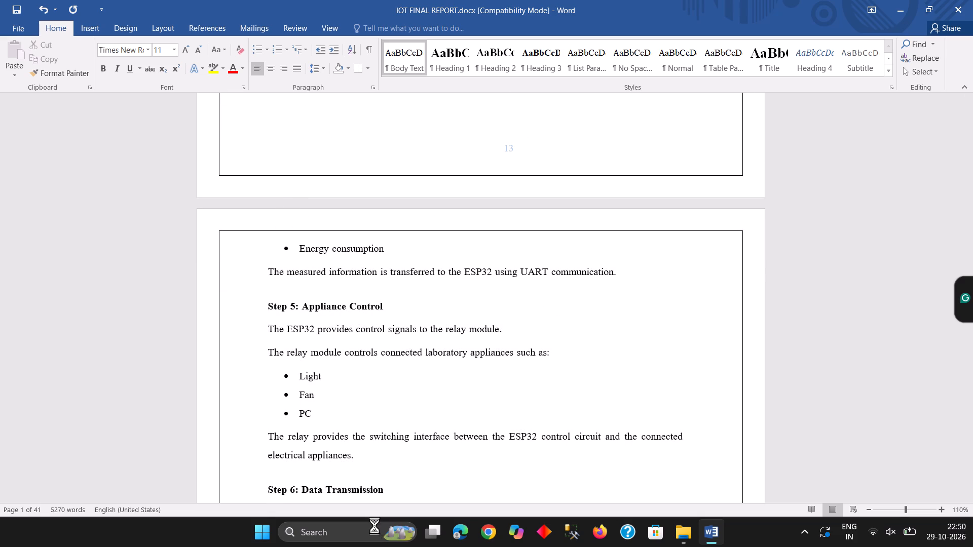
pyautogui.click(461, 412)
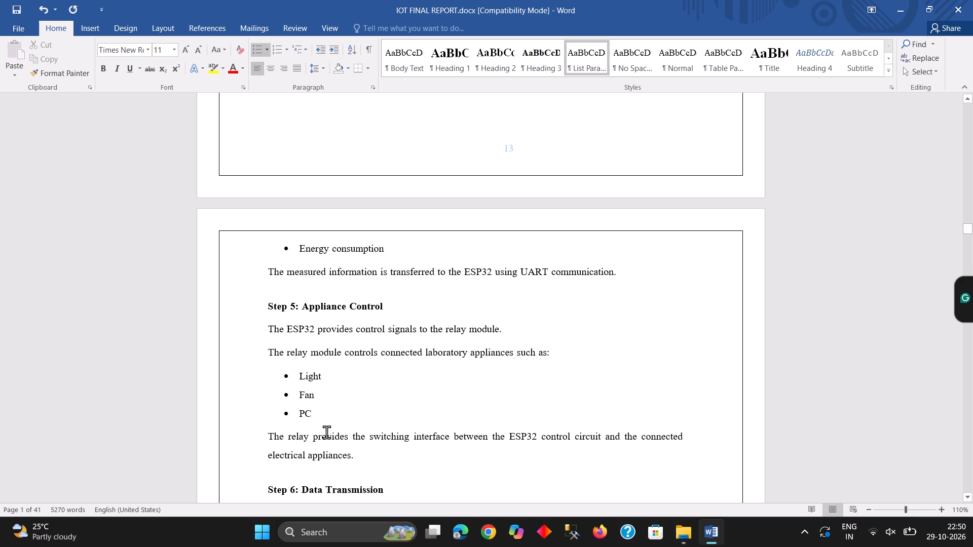
# Set a left indent of -0.6 cm and a right indent of -0.1 cm for the text from page 14's "Energy consumption" bullet through the Step 10 heading.
pyautogui.moveTo(284, 244); pyautogui.dragTo(319, 370)
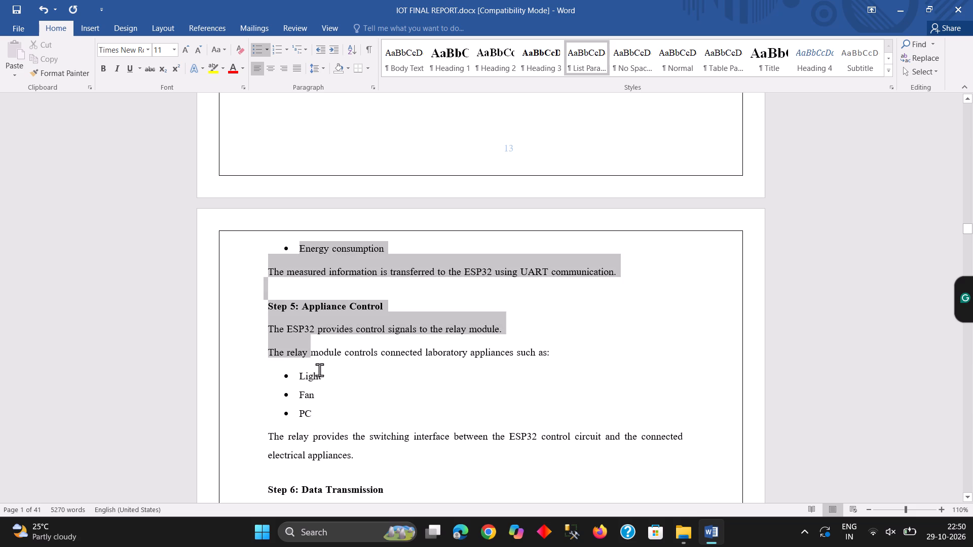
pyautogui.moveTo(319, 370); pyautogui.dragTo(405, 478)
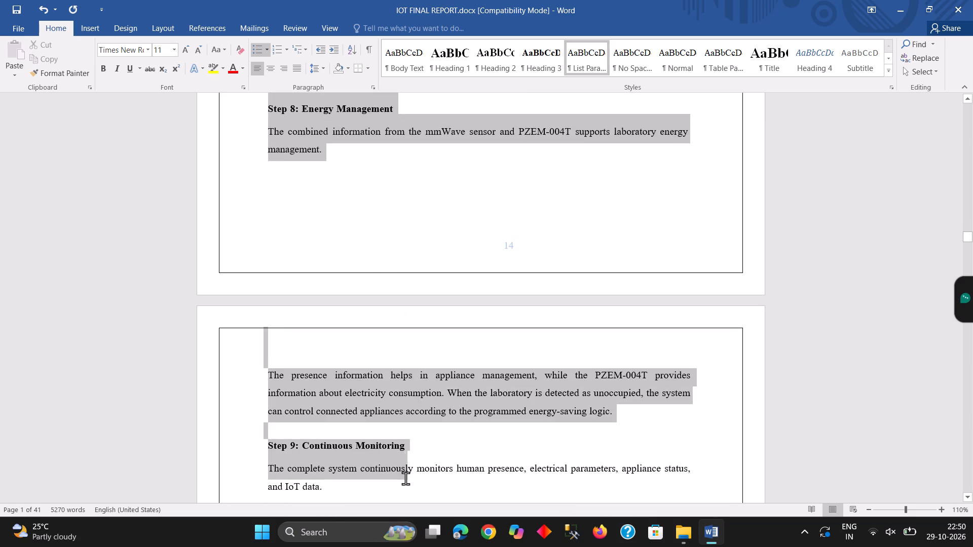
pyautogui.moveTo(405, 478); pyautogui.dragTo(463, 24)
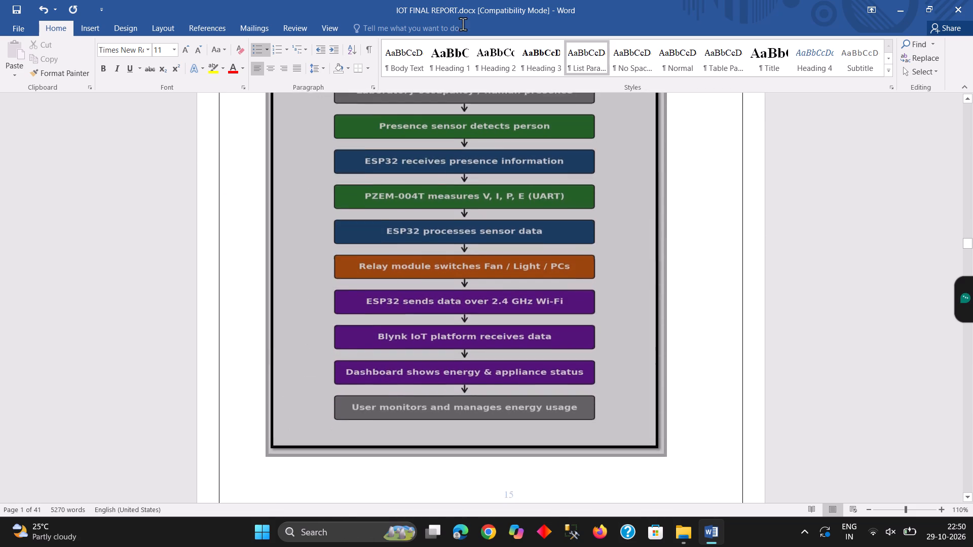
pyautogui.moveTo(463, 24); pyautogui.dragTo(409, 282)
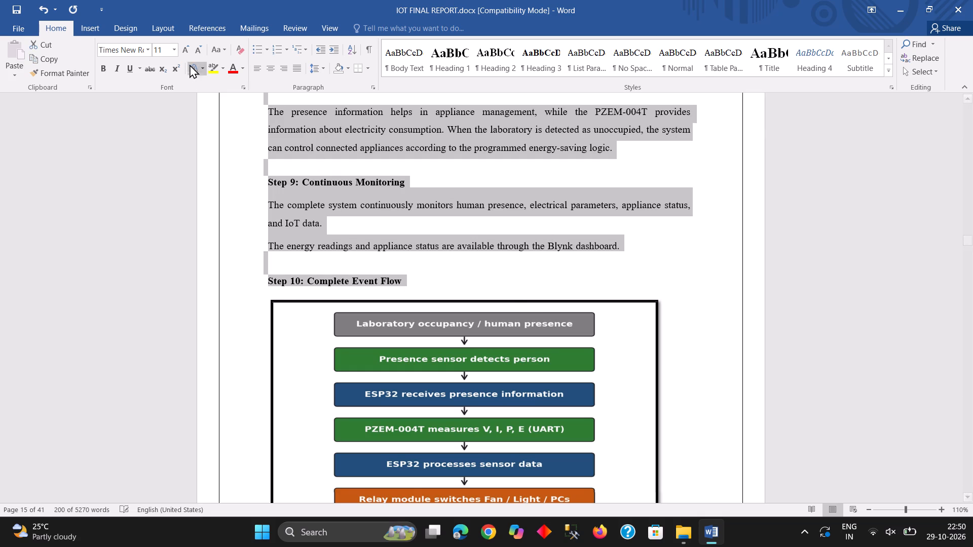
pyautogui.click(170, 28)
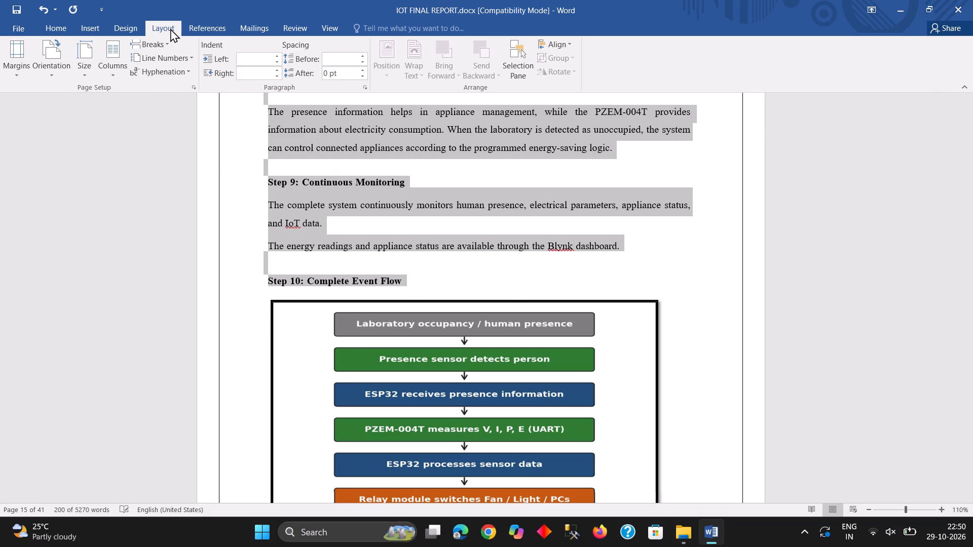
pyautogui.click(278, 62)
pyautogui.click(278, 62)
pyautogui.click(278, 62)
pyautogui.click(278, 62)
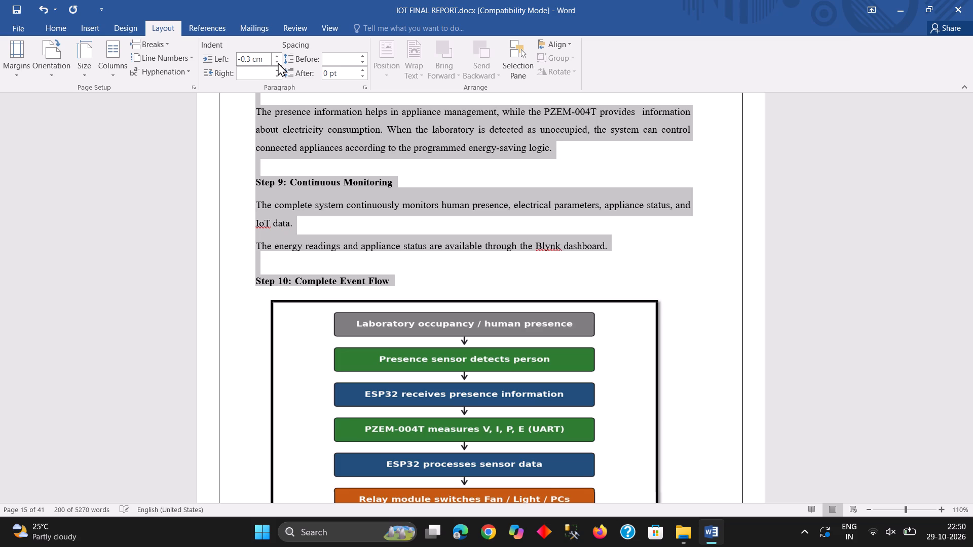
pyautogui.click(278, 62)
pyautogui.click(278, 62)
pyautogui.click(278, 62)
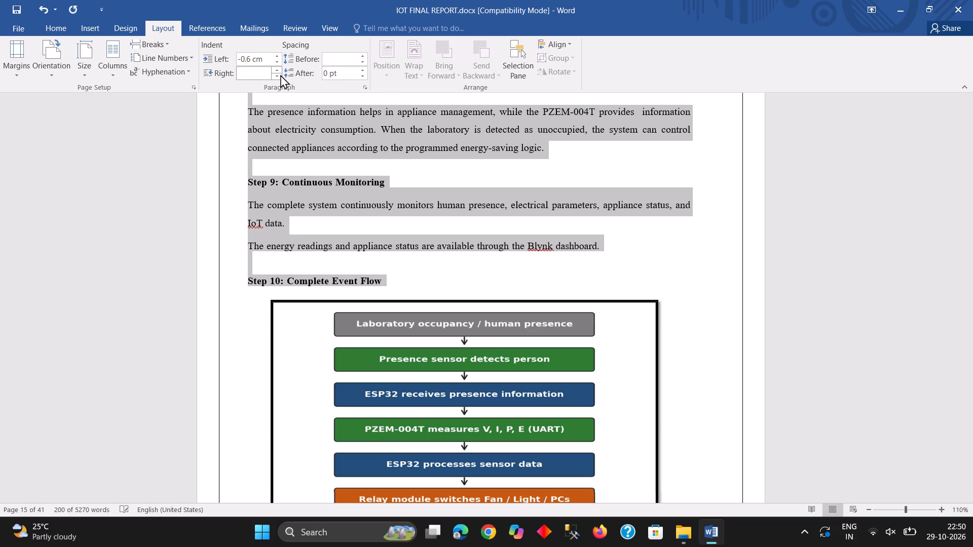
pyautogui.click(280, 73)
pyautogui.click(280, 73)
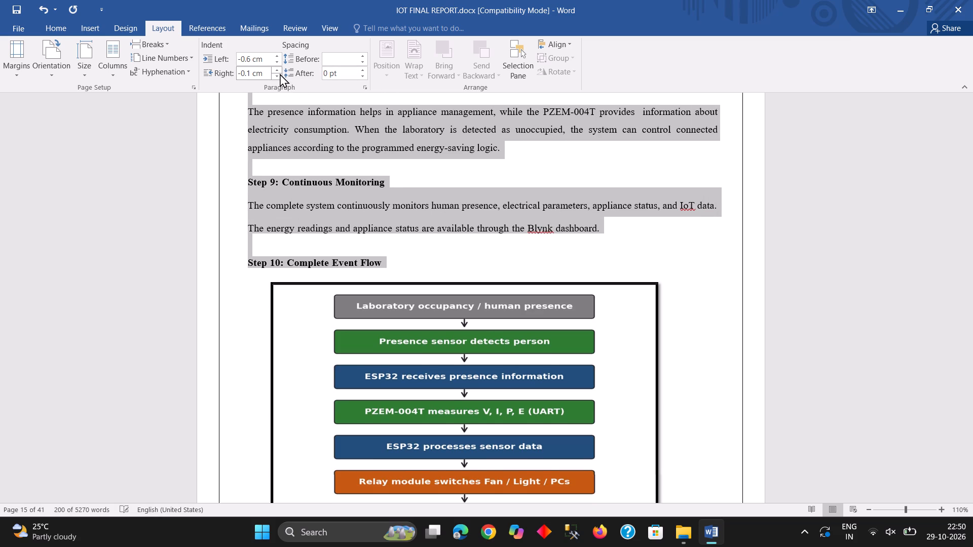
pyautogui.click(456, 258)
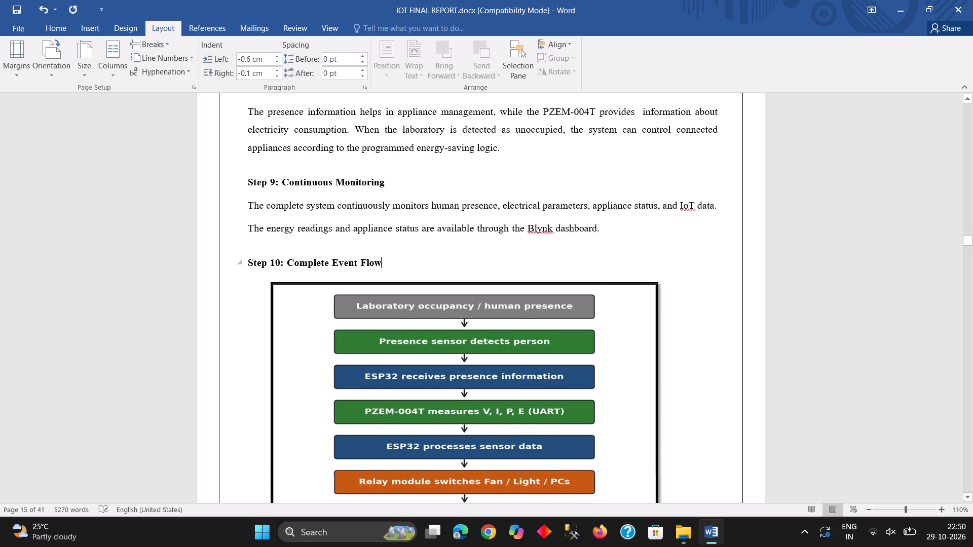
# Set a left indent of 0.1 cm for the Step 7 bullets and the "This provides remote monitoring" sentence below them.
pyautogui.scroll(-1, 457, 257)
pyautogui.scroll(3, 457, 258)
pyautogui.scroll(-1, 457, 258)
pyautogui.scroll(12, 457, 258)
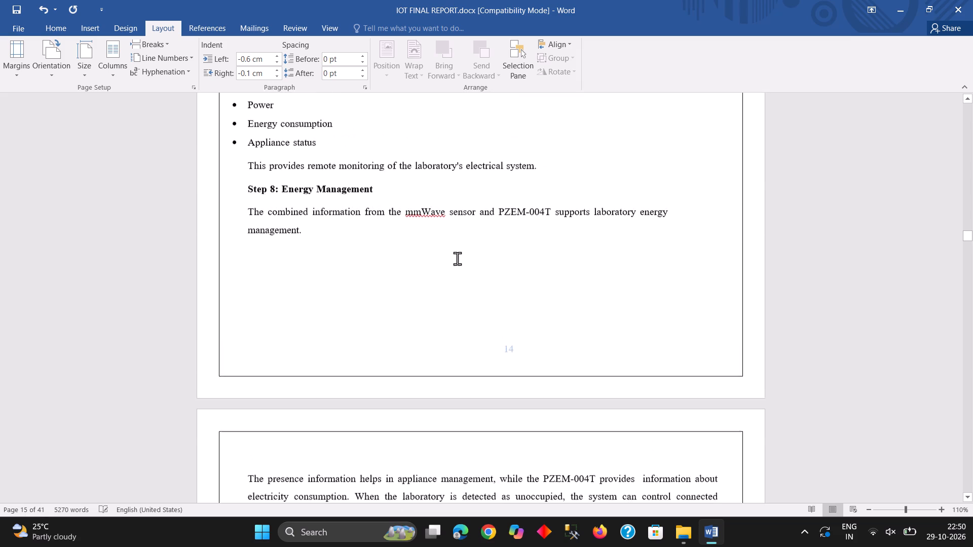
pyautogui.scroll(4, 457, 258)
pyautogui.moveTo(251, 268); pyautogui.dragTo(252, 276)
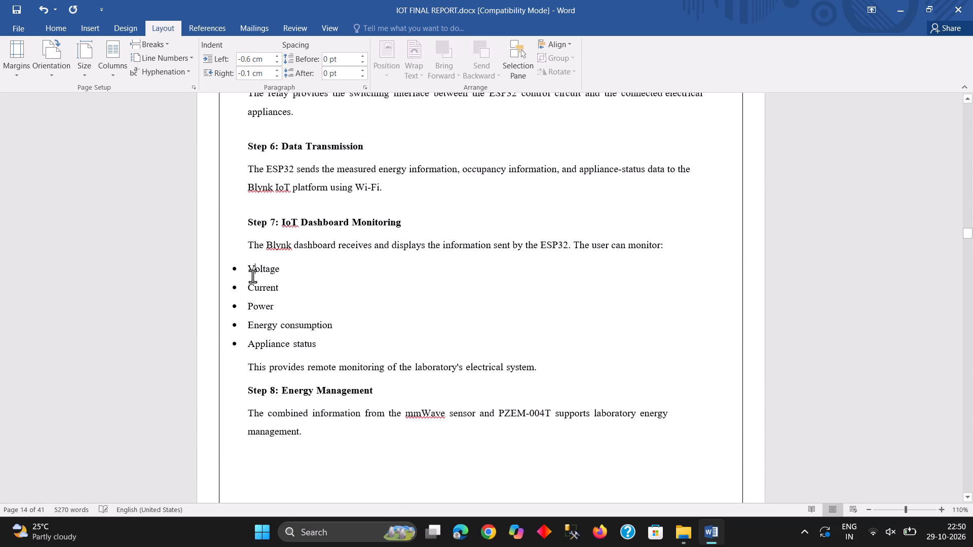
pyautogui.moveTo(252, 276); pyautogui.dragTo(557, 373)
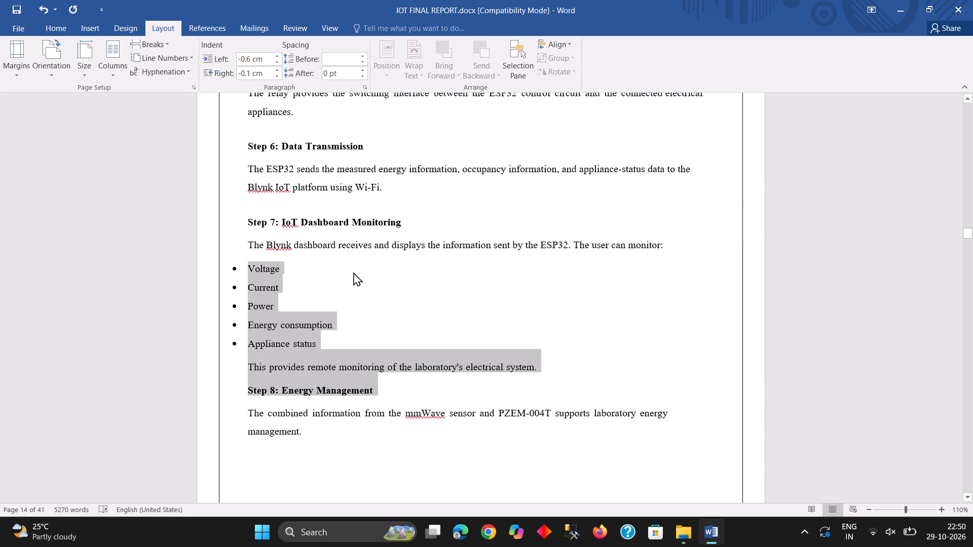
pyautogui.click(359, 285)
pyautogui.moveTo(242, 268); pyautogui.dragTo(346, 322)
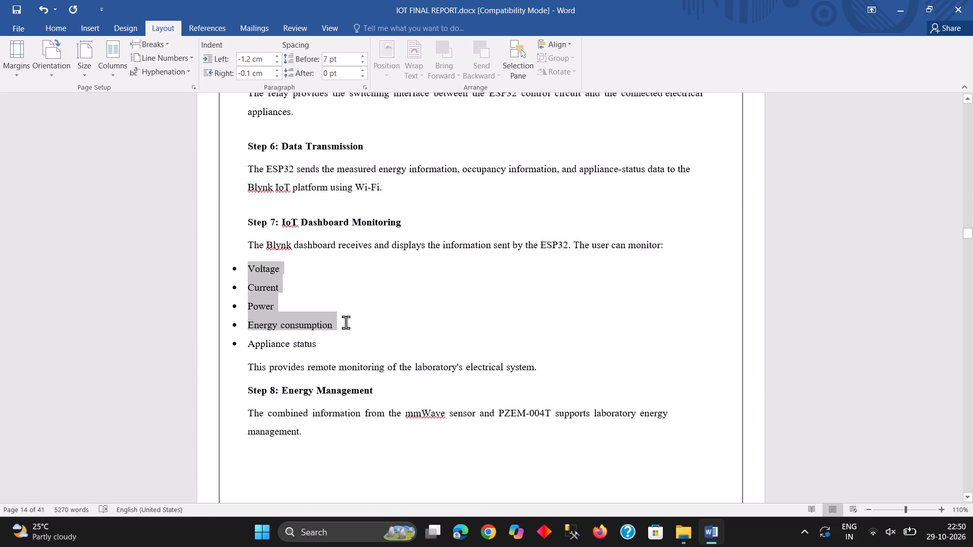
pyautogui.moveTo(346, 322); pyautogui.dragTo(535, 361)
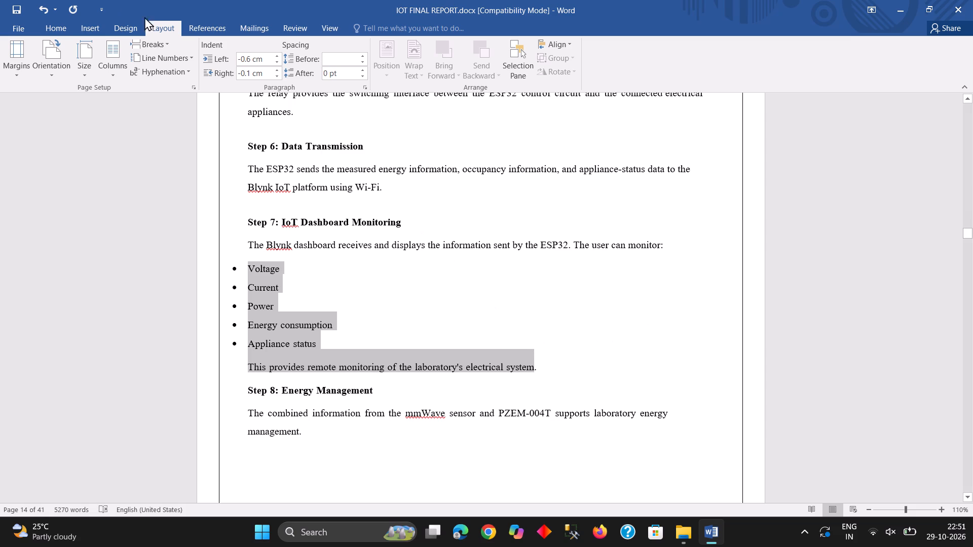
pyautogui.click(277, 57)
pyautogui.tripleClick(277, 57)
pyautogui.tripleClick(277, 56)
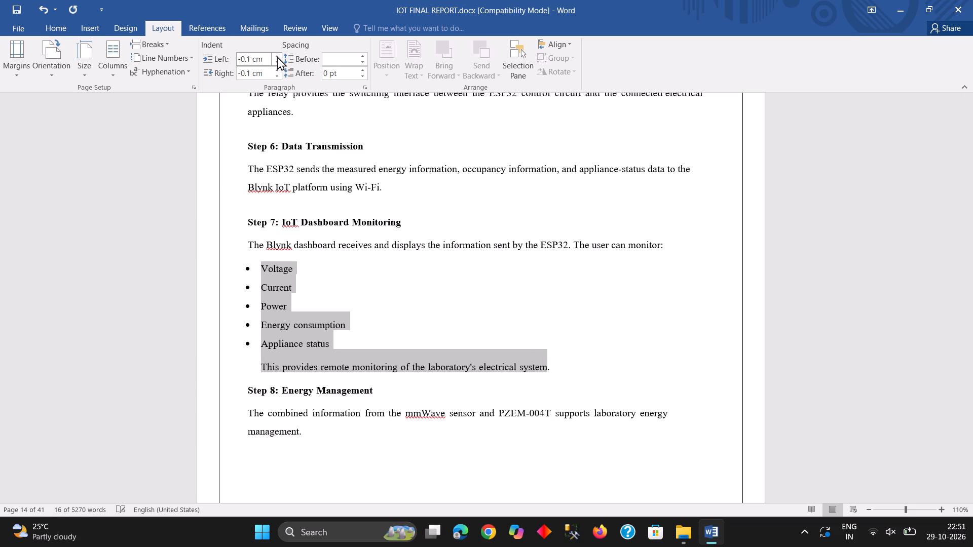
# Set a left indent of -0.7 cm for the Light, Fan and PC bullets under Step 5.
pyautogui.scroll(5, 399, 286)
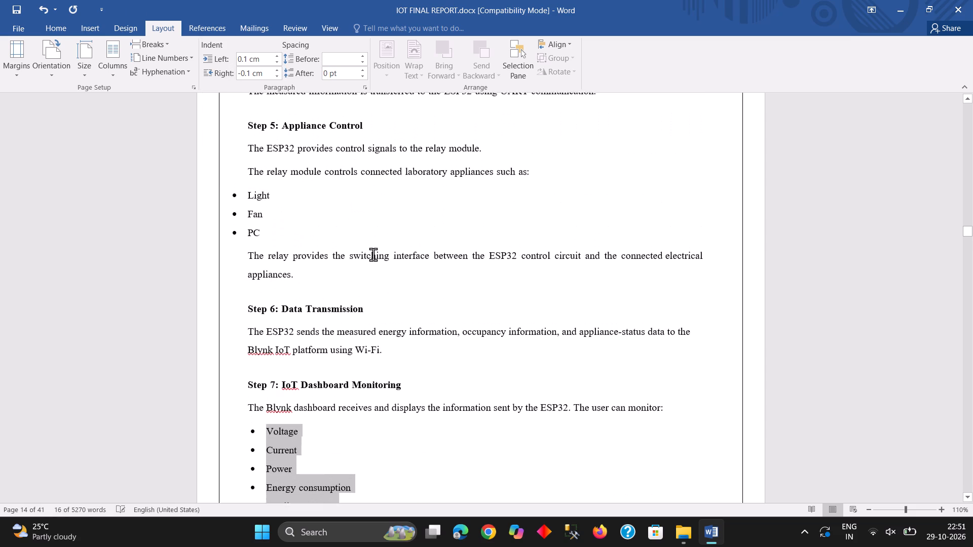
pyautogui.click(349, 237)
pyautogui.moveTo(242, 202); pyautogui.dragTo(267, 236)
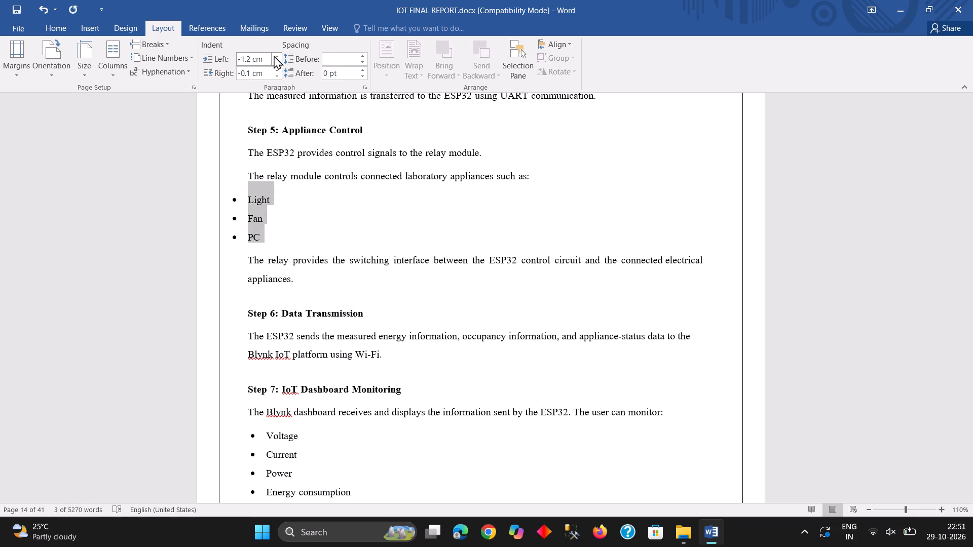
pyautogui.tripleClick(275, 54)
pyautogui.click(275, 54)
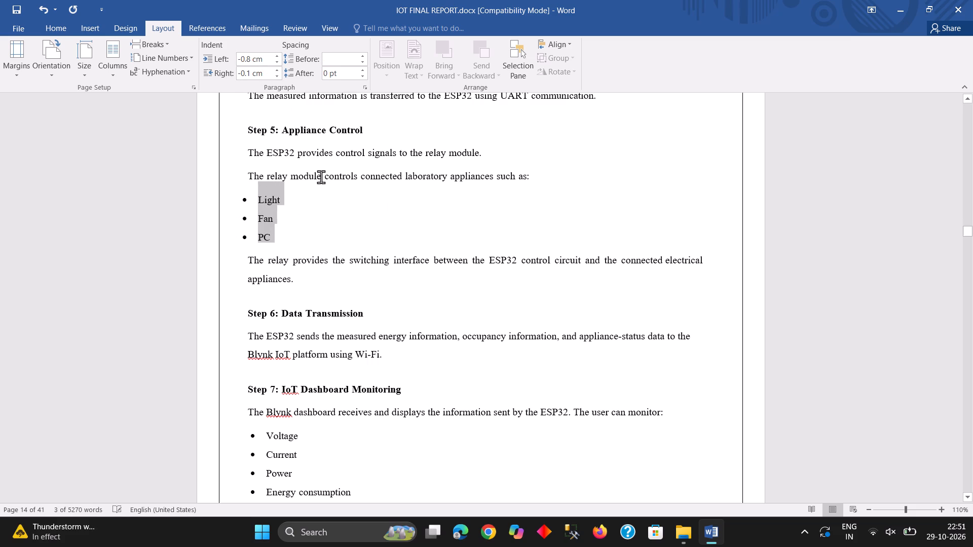
pyautogui.click(275, 55)
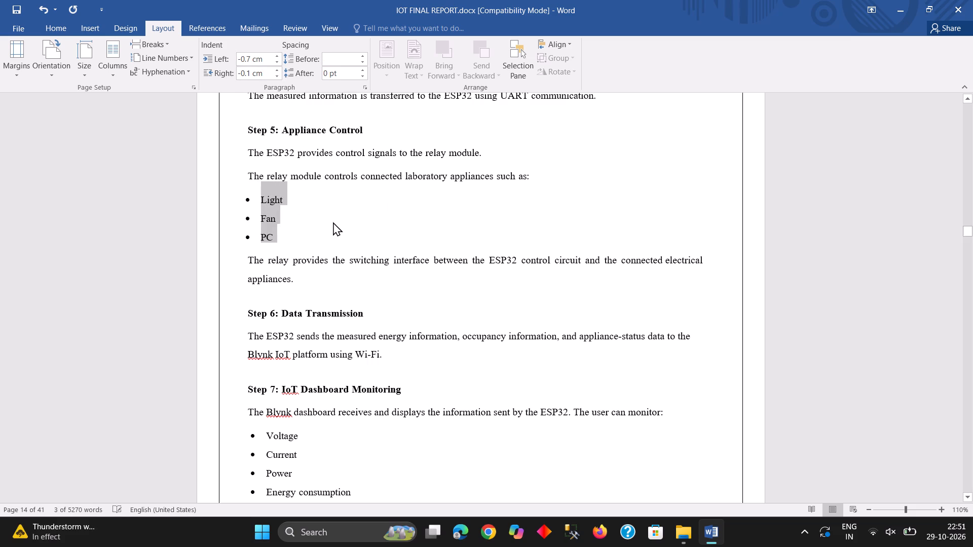
# Remove the space before the Current, Power and Energy consumption bullets under Step 4.
pyautogui.scroll(9, 343, 254)
pyautogui.scroll(3, 308, 326)
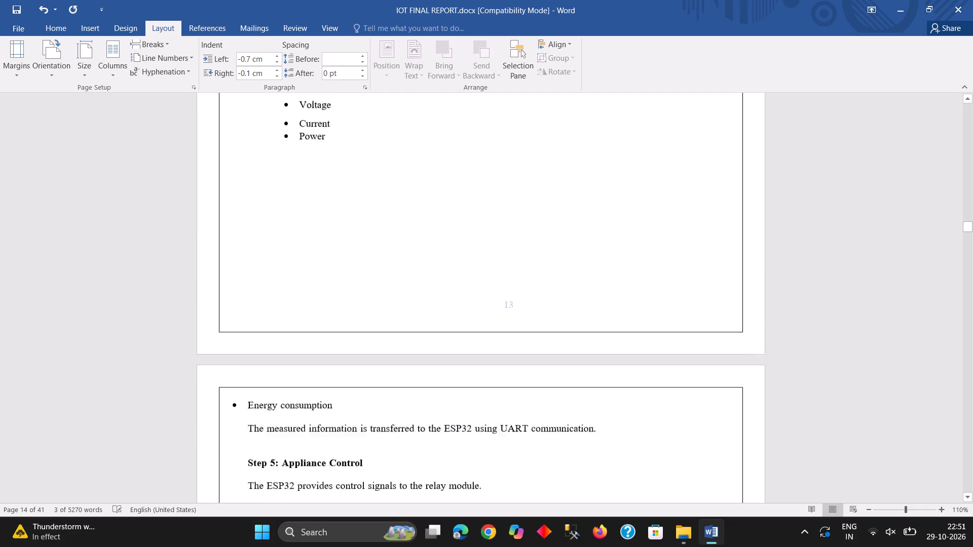
pyautogui.click(309, 263)
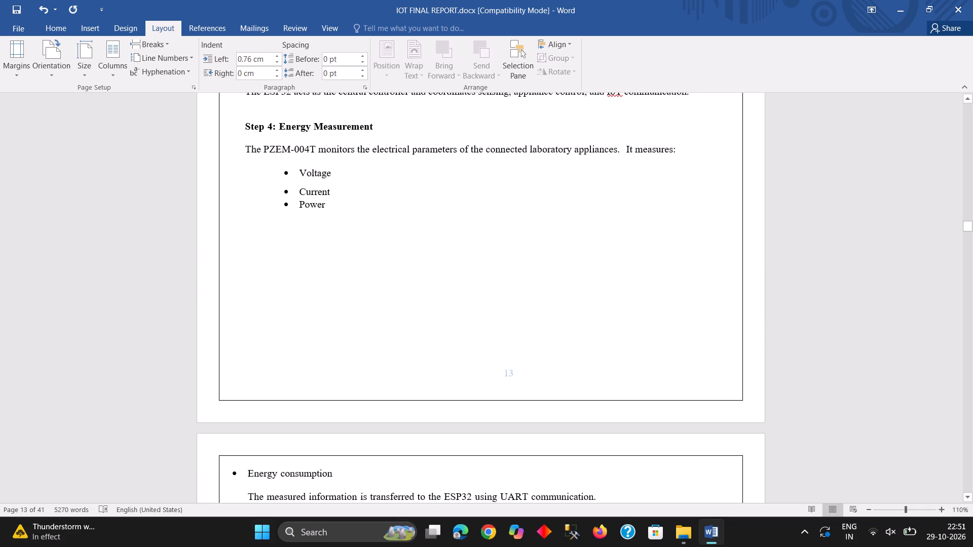
pyautogui.moveTo(278, 279); pyautogui.dragTo(302, 368)
pyautogui.click(301, 365)
pyautogui.moveTo(266, 179); pyautogui.dragTo(363, 461)
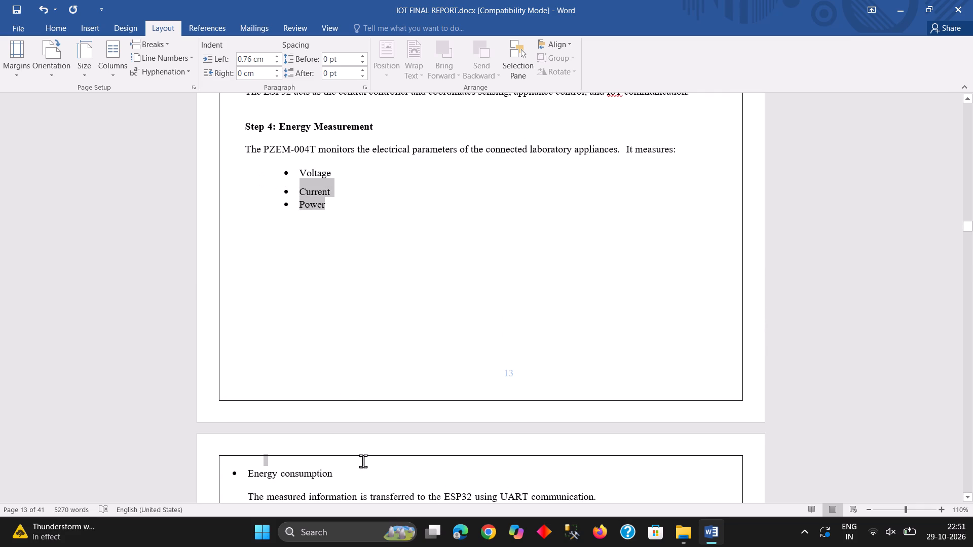
pyautogui.moveTo(363, 461); pyautogui.dragTo(363, 478)
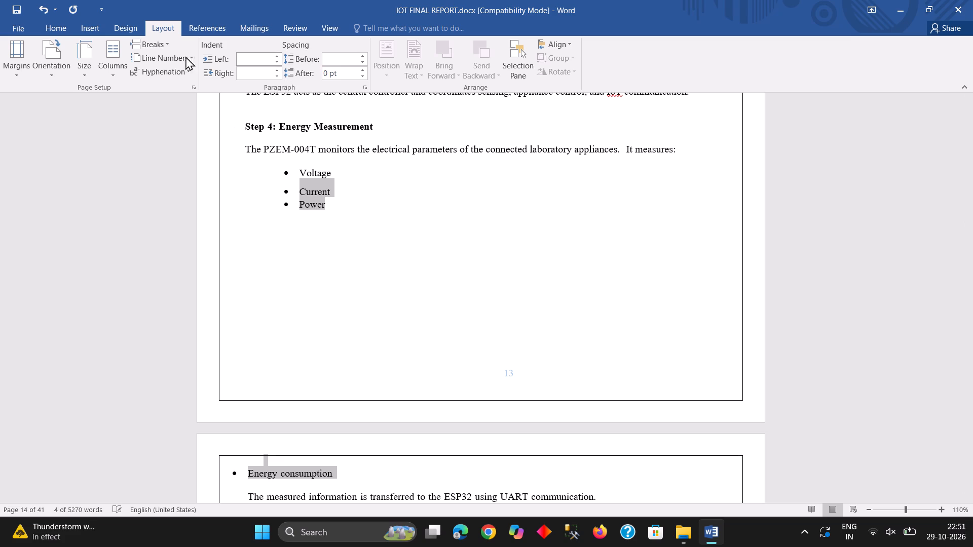
pyautogui.click(63, 30)
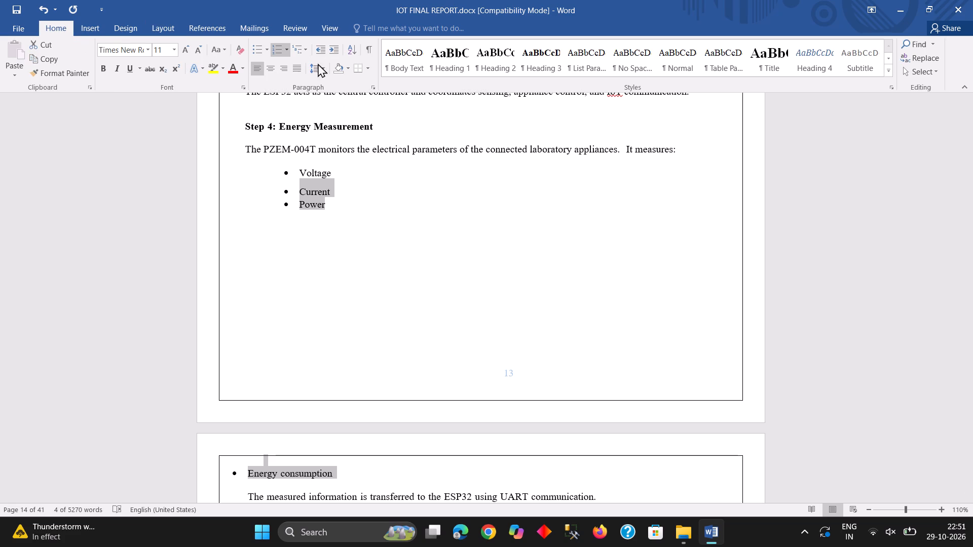
pyautogui.click(327, 66)
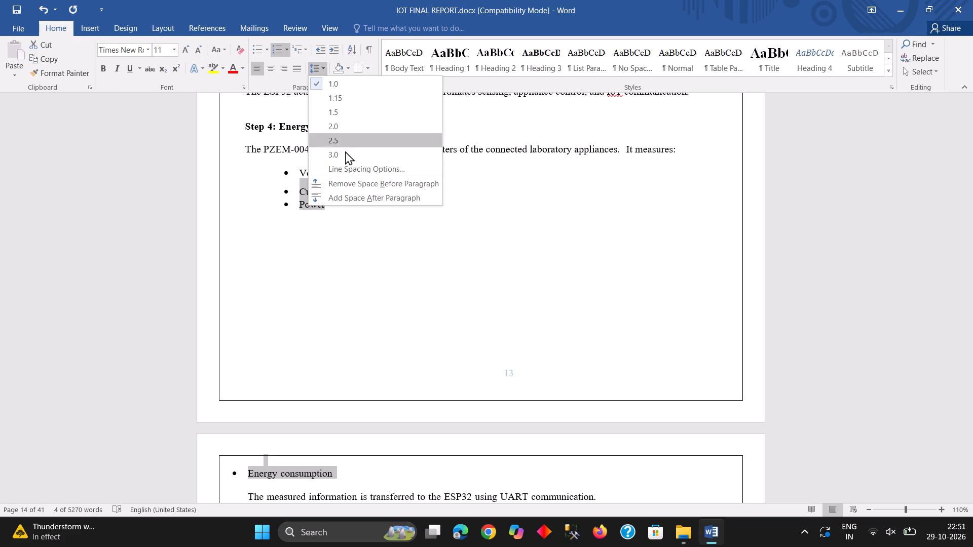
pyautogui.click(338, 184)
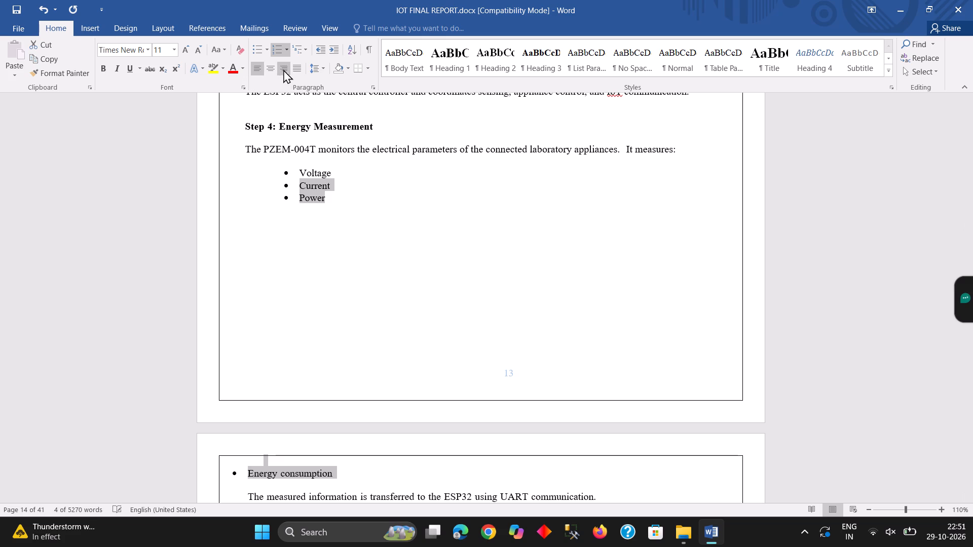
# Apply 1.5 line spacing to the Step 4 bullets Current, Power and Energy consumption.
pyautogui.click(317, 71)
pyautogui.click(340, 110)
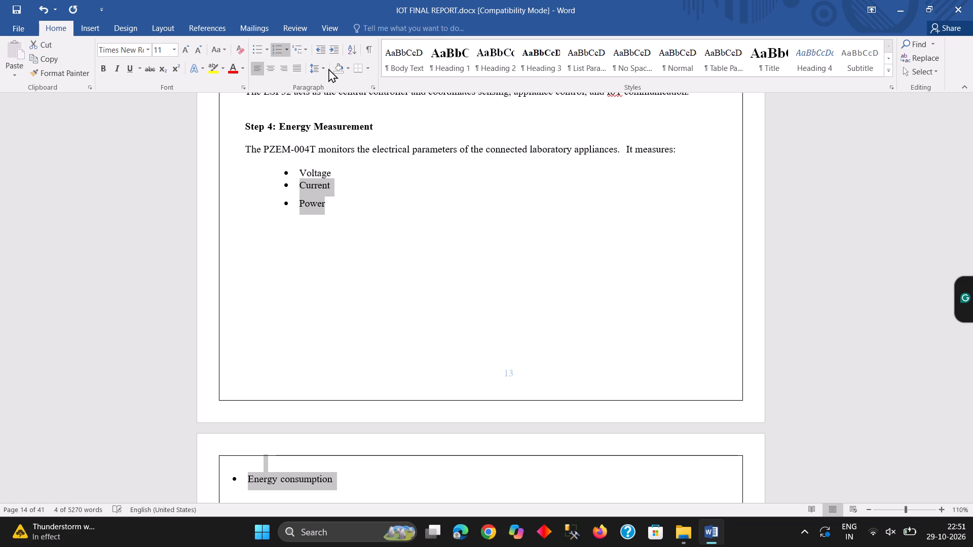
pyautogui.click(323, 68)
pyautogui.click(343, 110)
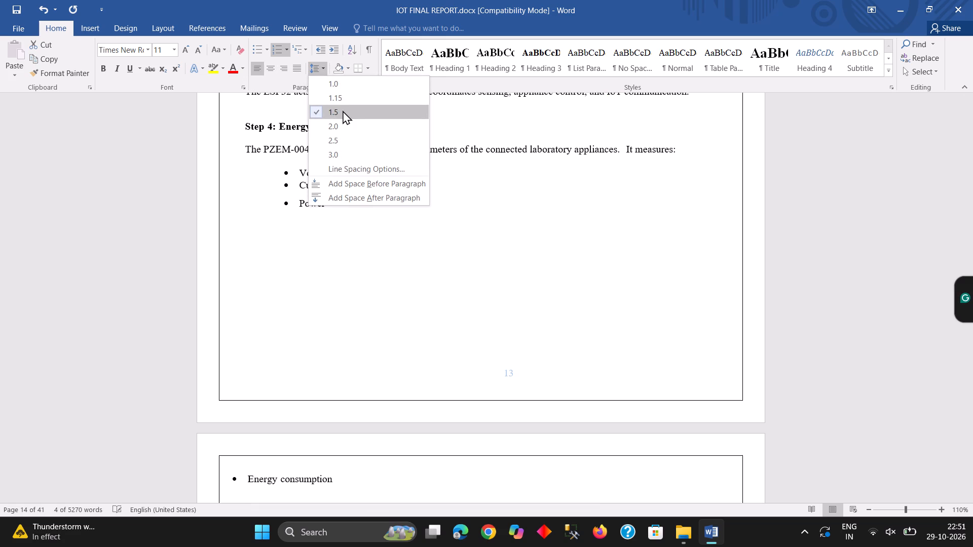
# Increase the indent of the "Energy consumption" bullet at the start of page 14.
pyautogui.scroll(1, 409, 196)
pyautogui.scroll(-2, 410, 184)
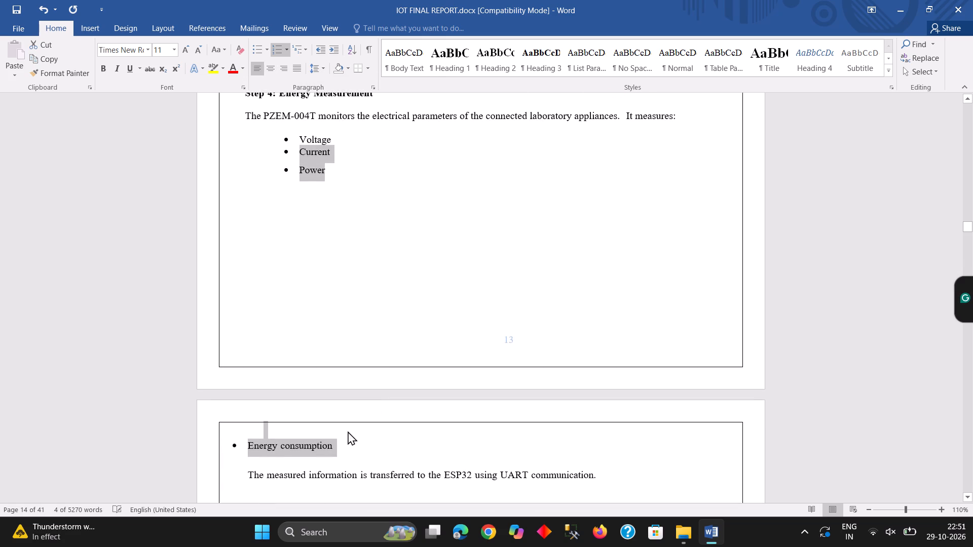
pyautogui.scroll(-4, 276, 391)
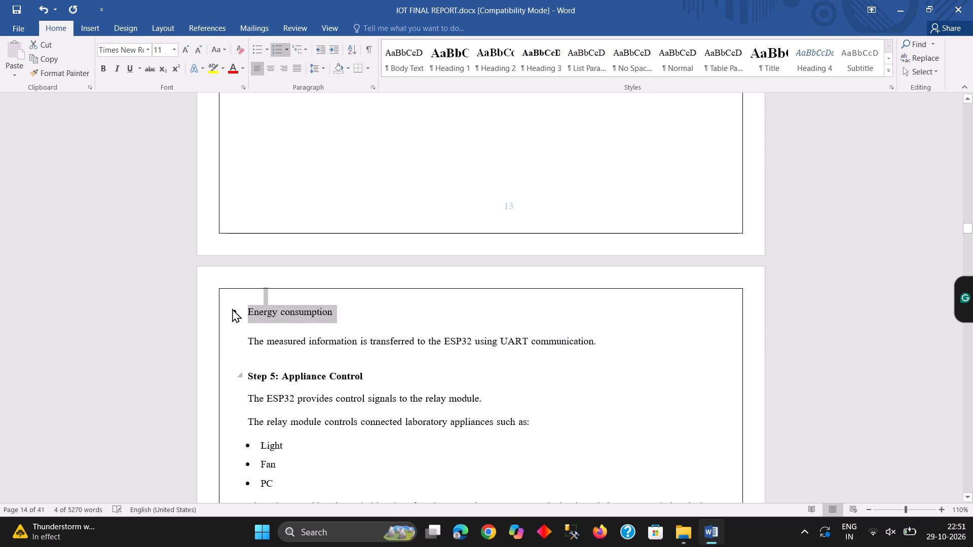
pyautogui.click(232, 308)
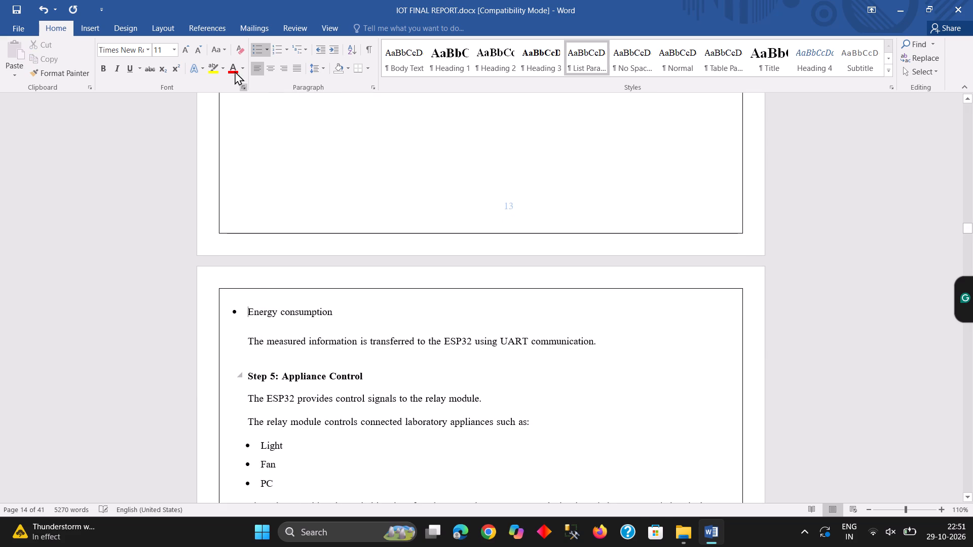
pyautogui.click(339, 48)
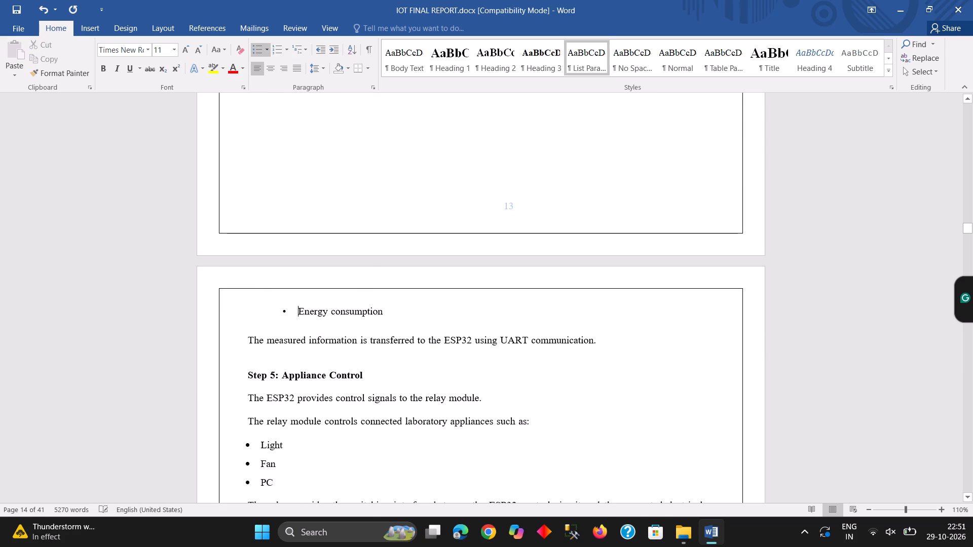
# Increase the indent of the Light, Fan and PC bullets under Step 5.
pyautogui.scroll(-1, 368, 272)
pyautogui.scroll(5, 368, 271)
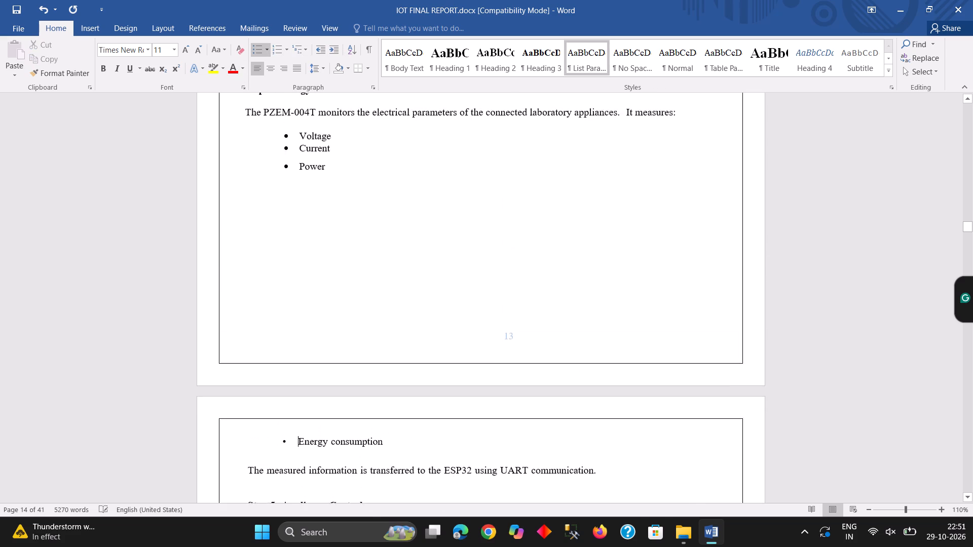
pyautogui.scroll(-7, 369, 265)
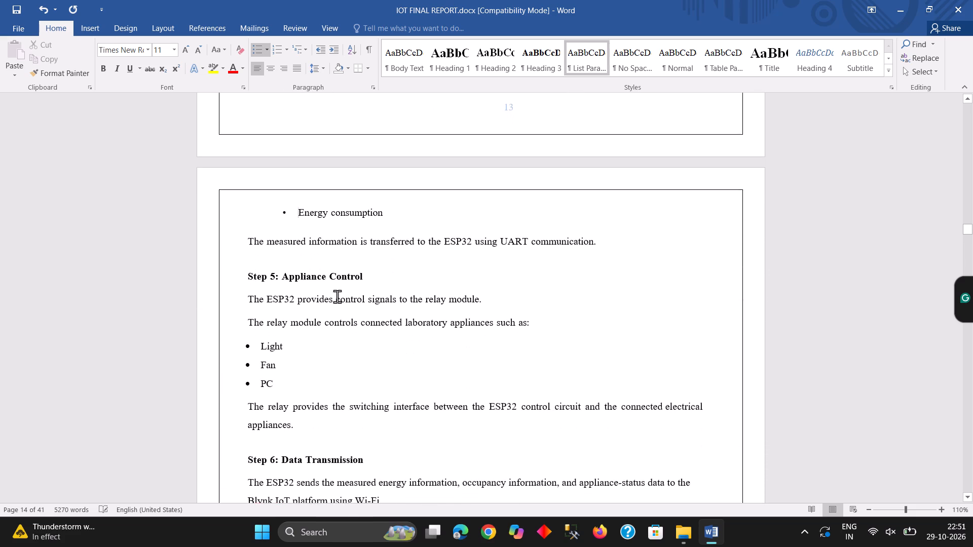
pyautogui.moveTo(259, 344); pyautogui.dragTo(284, 385)
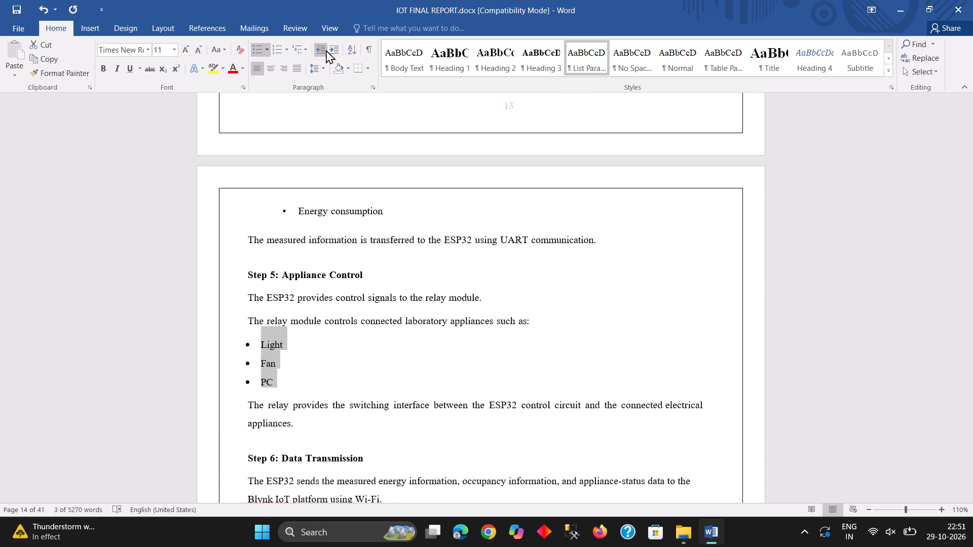
# Adjust the indent level of the Light, Fan and PC bullets under Step 5, keeping them as round bullets indented from the body text.
pyautogui.click(330, 53)
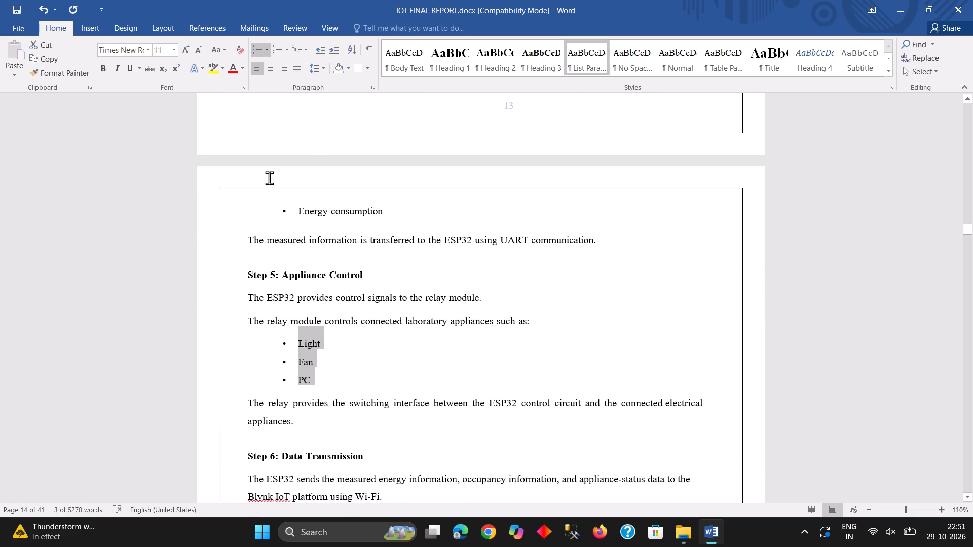
pyautogui.click(322, 52)
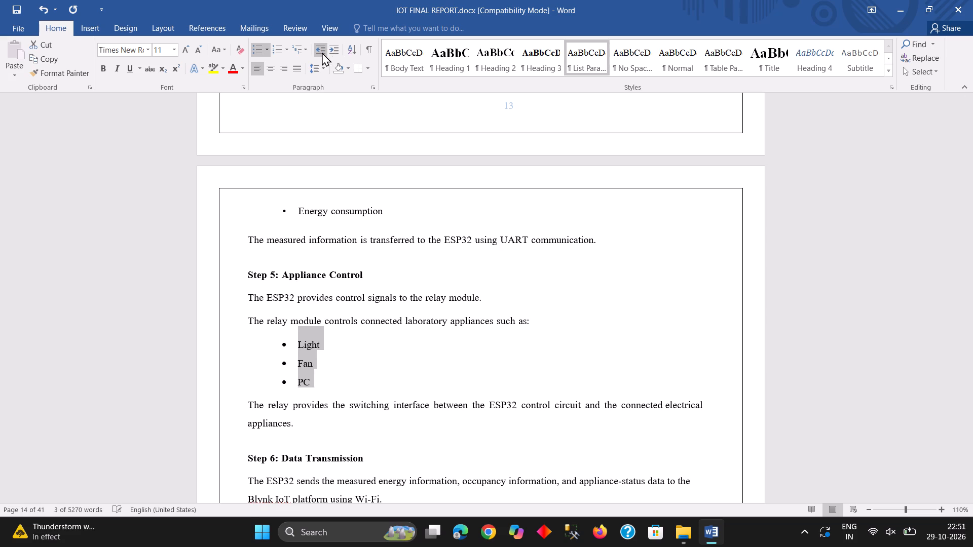
pyautogui.click(322, 52)
pyautogui.click(338, 53)
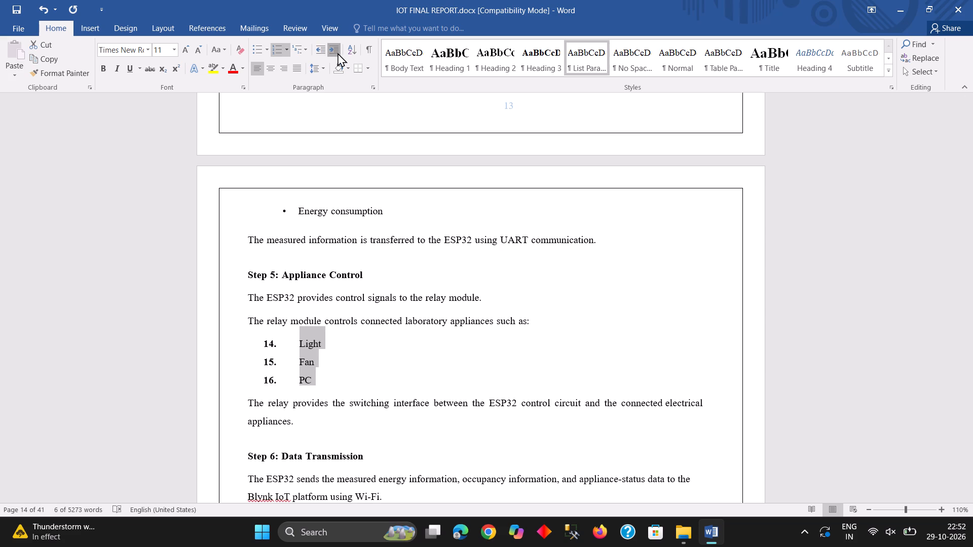
# Shift the Light, Fan and PC bullets under Step 5 slightly back toward the page margin.
pyautogui.scroll(-3, 332, 306)
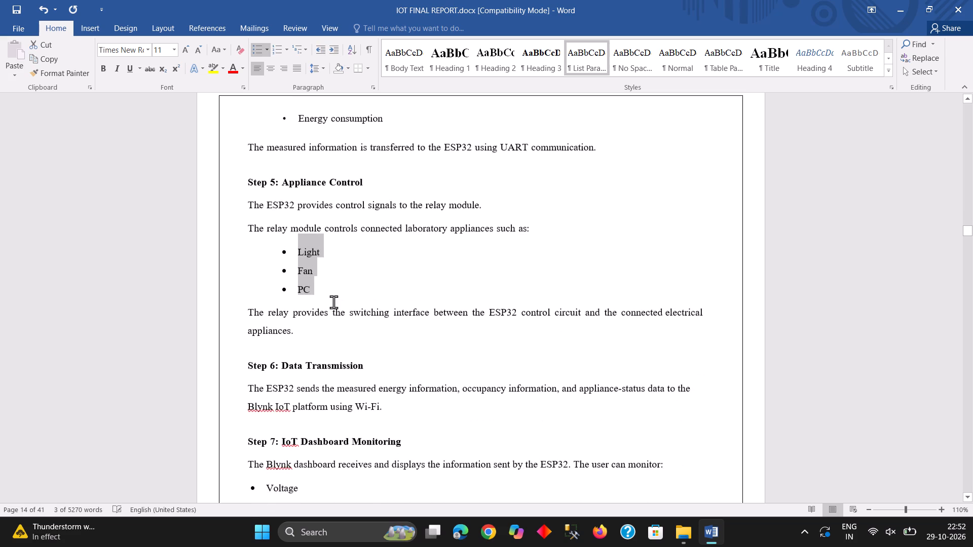
pyautogui.click(348, 273)
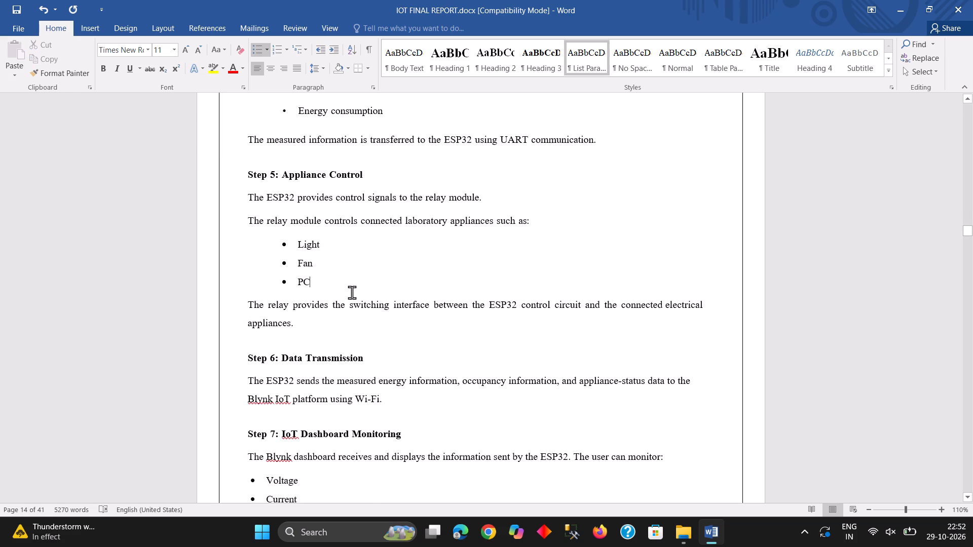
pyautogui.moveTo(293, 245); pyautogui.dragTo(314, 269)
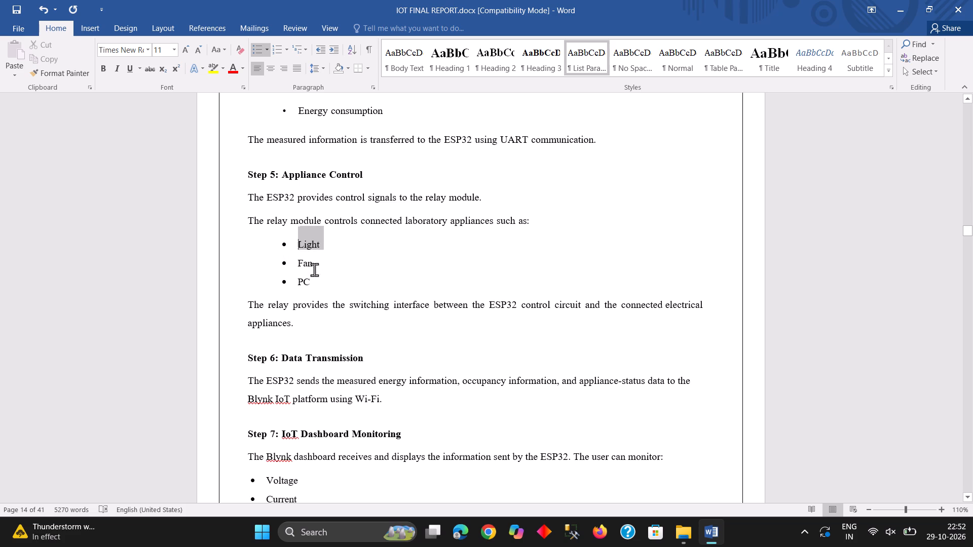
pyautogui.moveTo(314, 269); pyautogui.dragTo(331, 295)
pyautogui.click(286, 231)
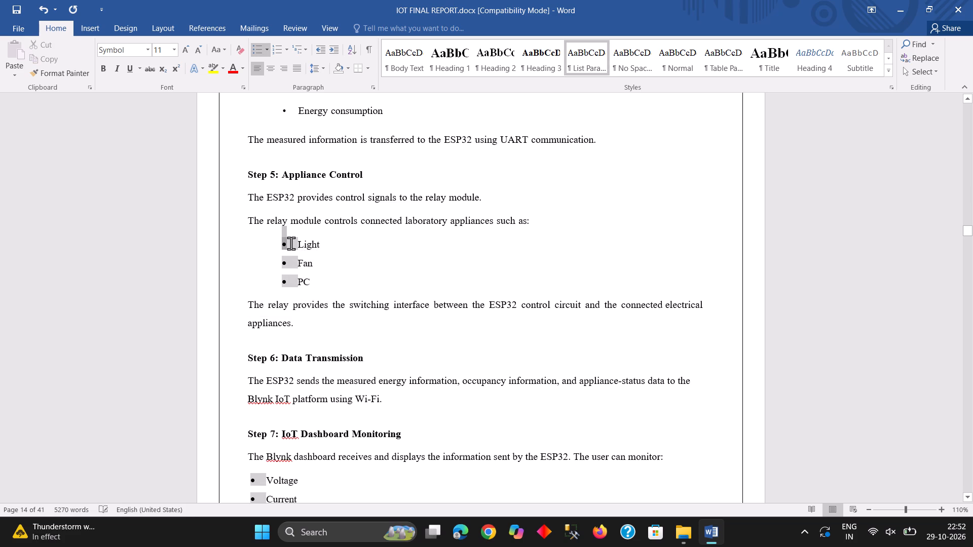
pyautogui.click(291, 243)
pyautogui.click(282, 249)
pyautogui.click(284, 249)
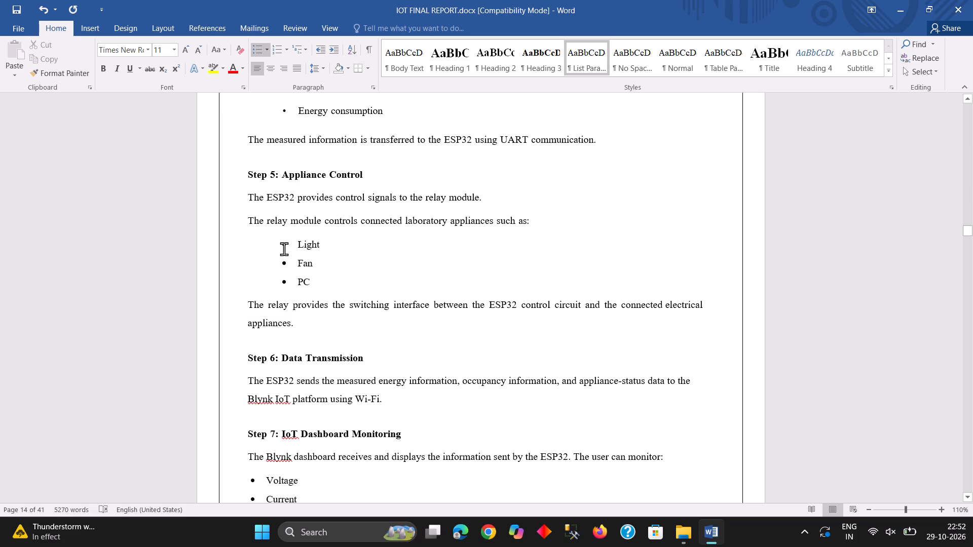
pyautogui.moveTo(283, 246); pyautogui.dragTo(261, 258)
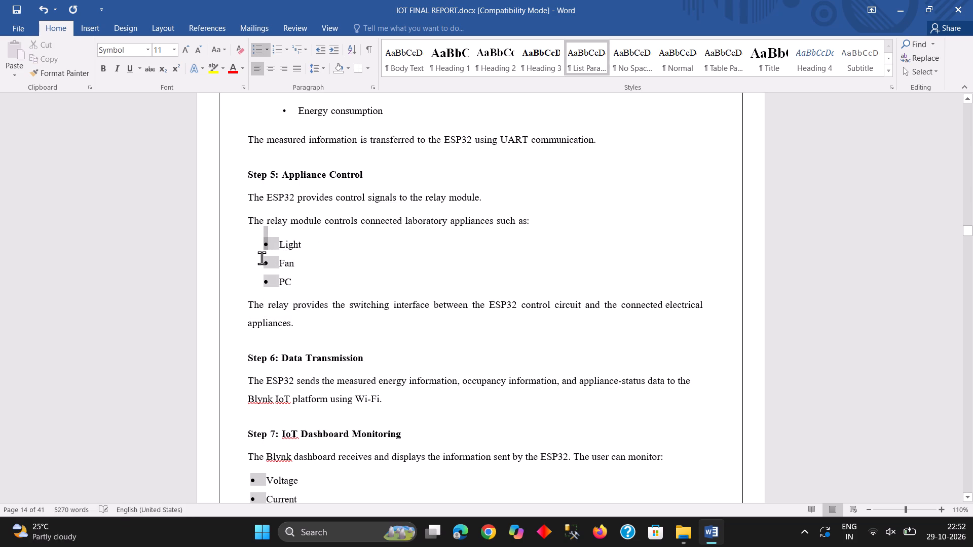
pyautogui.click(352, 268)
# Select the Step 7 bullets from Voltage through Appliance status to indent the list inward from the margin.
pyautogui.scroll(-3, 355, 273)
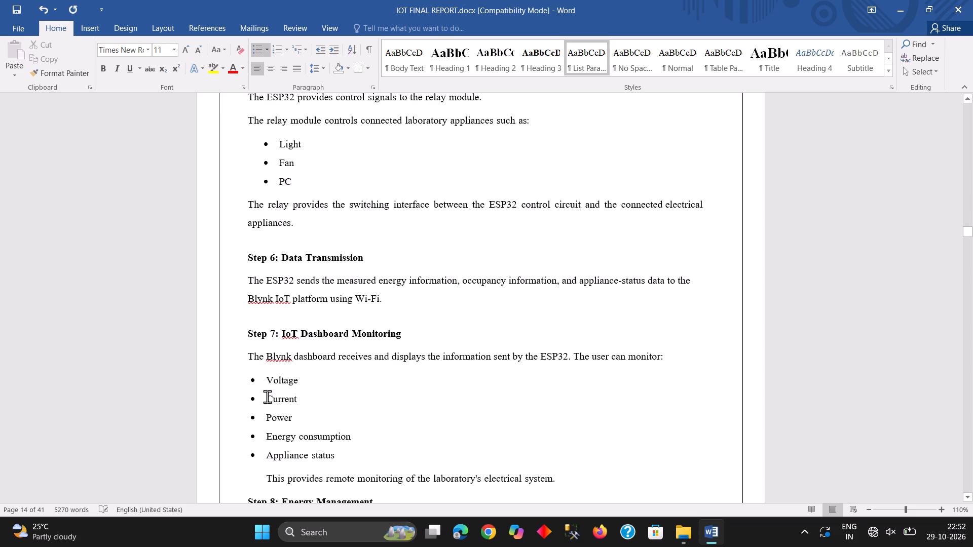
pyautogui.click(253, 382)
pyautogui.moveTo(253, 382); pyautogui.dragTo(266, 382)
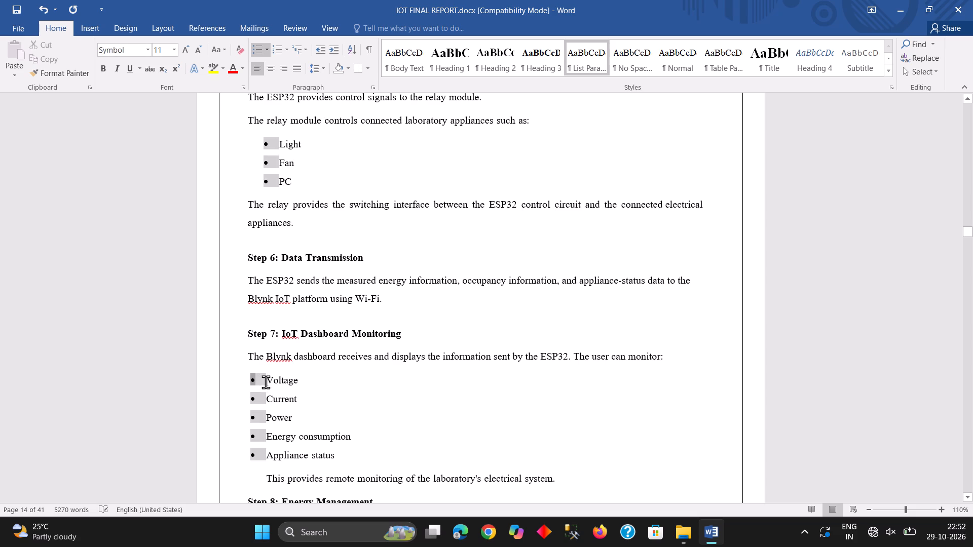
pyautogui.moveTo(266, 382); pyautogui.dragTo(273, 385)
pyautogui.moveTo(250, 381); pyautogui.dragTo(274, 395)
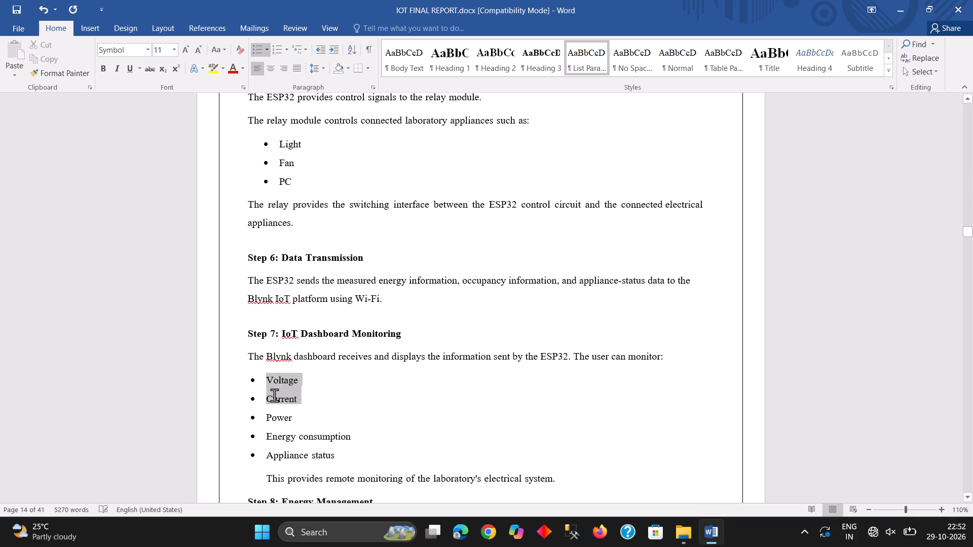
pyautogui.moveTo(274, 395); pyautogui.dragTo(275, 396)
pyautogui.click(270, 386)
pyautogui.moveTo(260, 377); pyautogui.dragTo(350, 457)
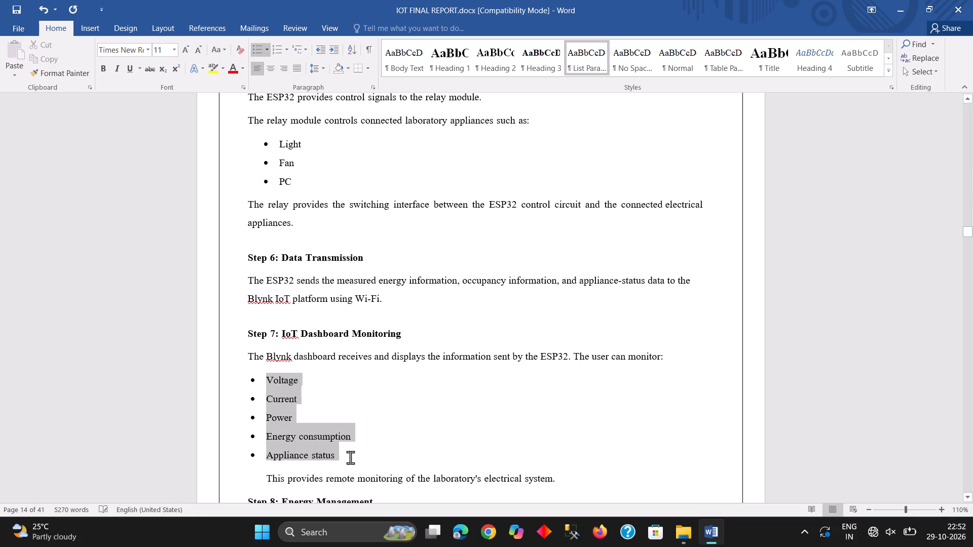
pyautogui.moveTo(350, 457); pyautogui.dragTo(388, 452)
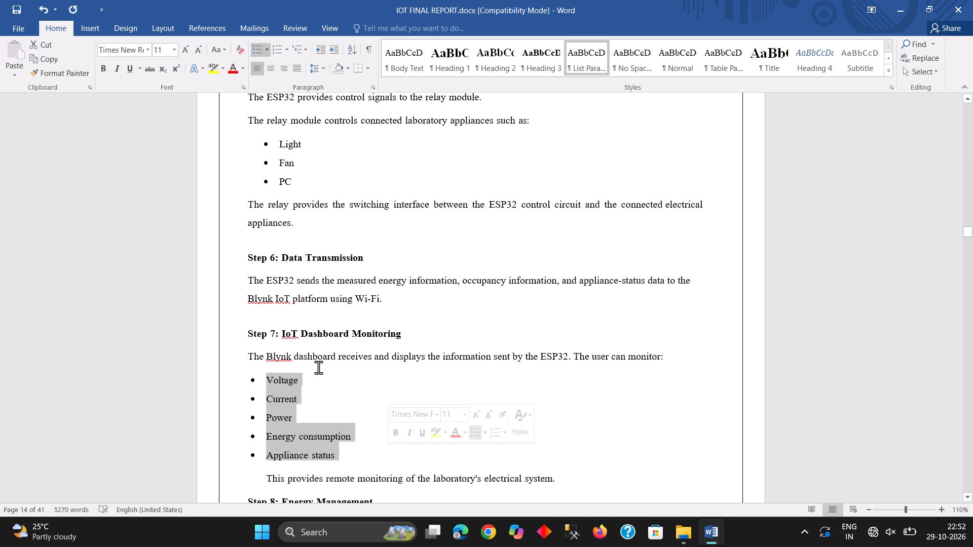
# Indent the Step 7 bullets from Voltage to Appliance status to line up with the Step 5 bullets.
pyautogui.click(339, 54)
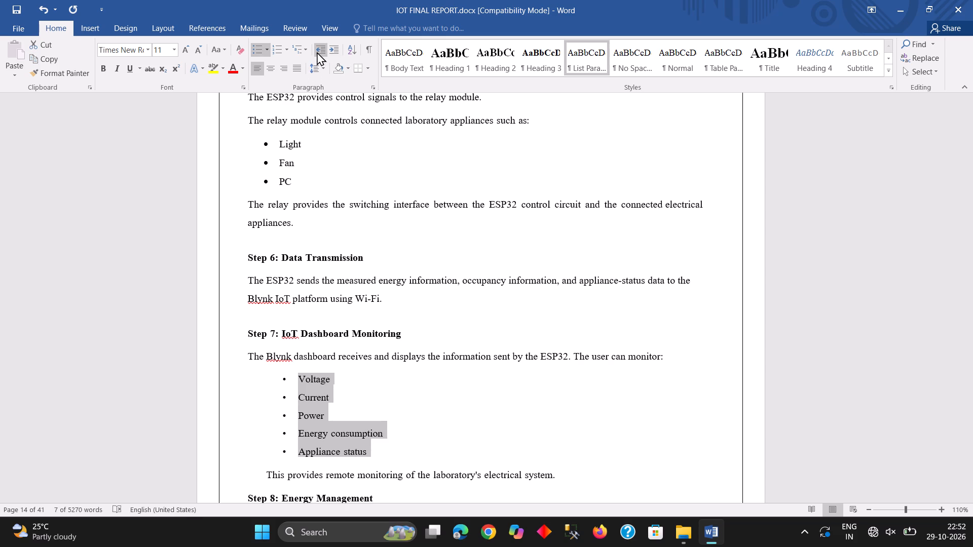
pyautogui.click(317, 51)
pyautogui.scroll(-3, 289, 365)
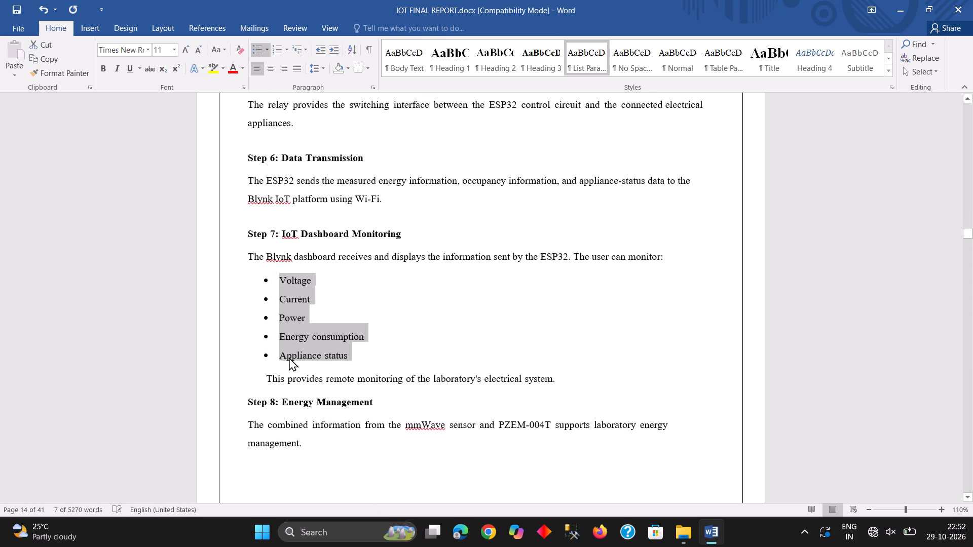
pyautogui.click(289, 357)
# Decrease the indent of the "This provides remote monitoring" sentence below the Step 7 bullets.
pyautogui.click(259, 379)
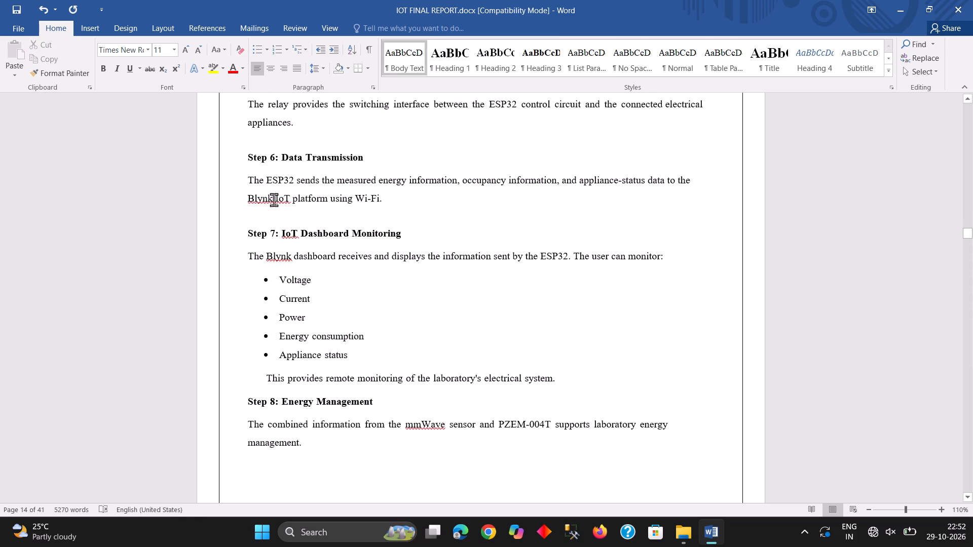
pyautogui.click(322, 50)
pyautogui.tripleClick(322, 50)
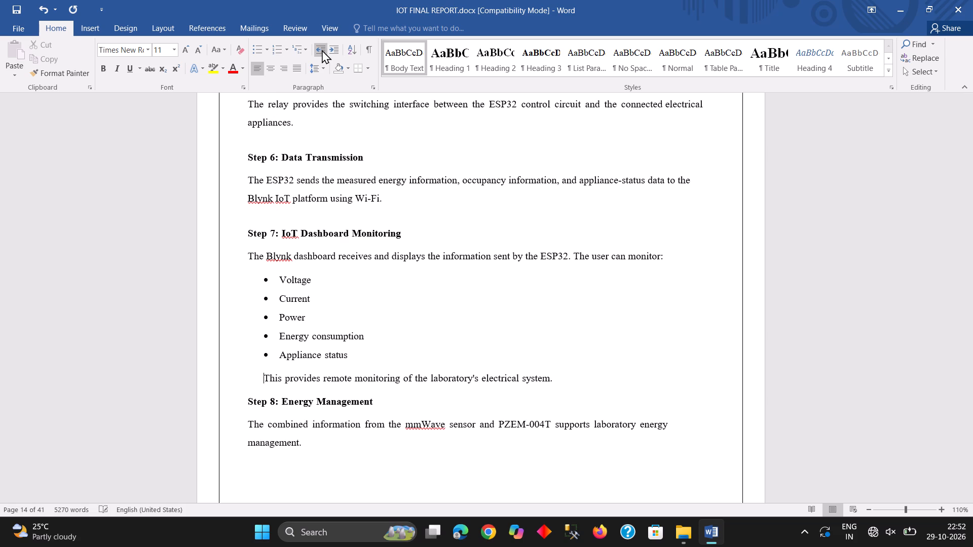
# Examine the layout from the Step 8 text through the Step 10 event flow diagram on page 15.
pyautogui.scroll(-7, 338, 239)
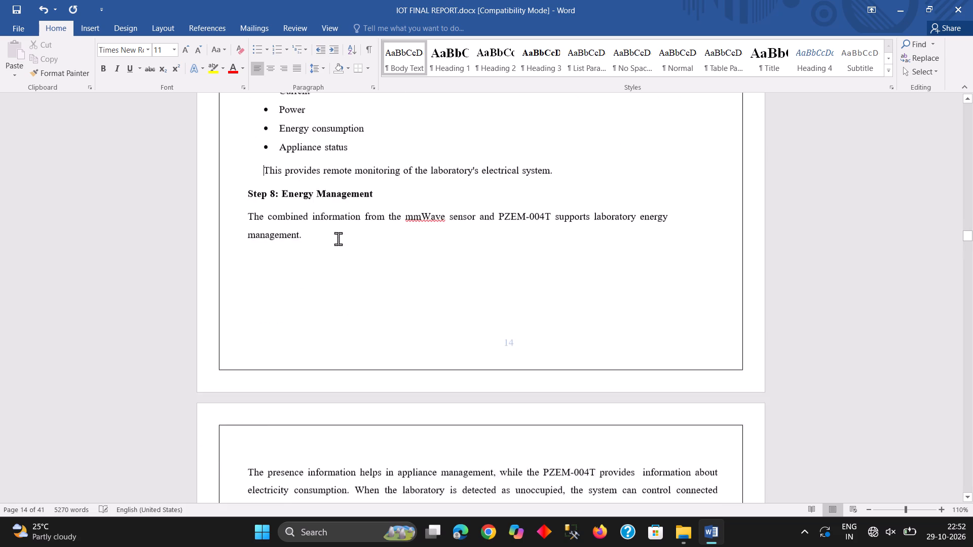
pyautogui.scroll(-4, 338, 236)
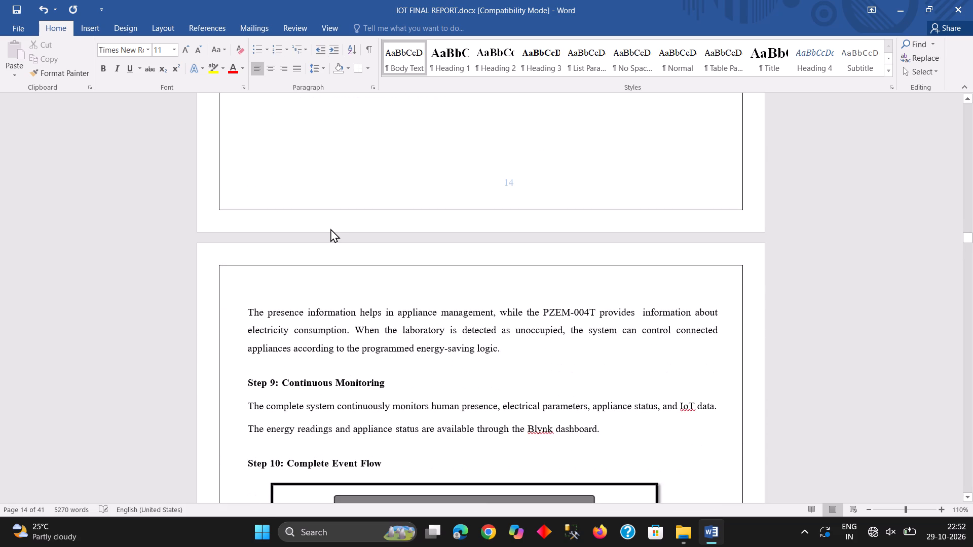
pyautogui.scroll(-2, 485, 206)
pyautogui.scroll(-1, 429, 235)
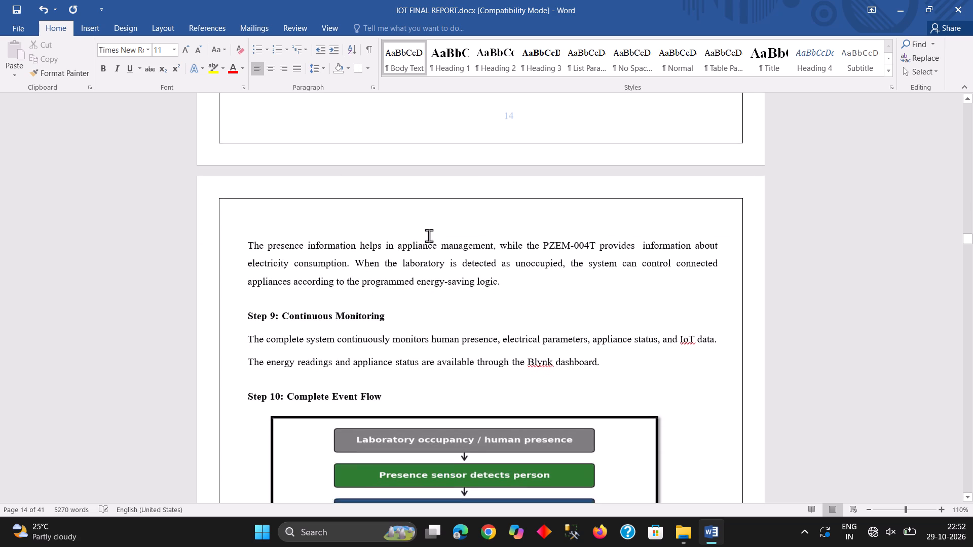
pyautogui.scroll(1, 433, 242)
pyautogui.scroll(-11, 436, 246)
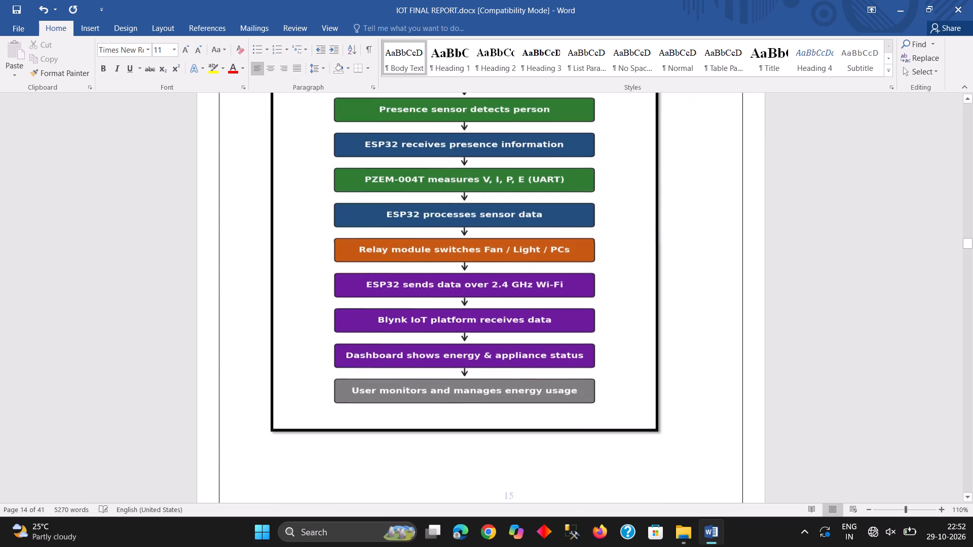
# Set a -0.5 cm left and 0 cm right indent from the Implementation introduction through the 7.1 Hardware Implementation paragraph.
pyautogui.scroll(-8, 474, 261)
pyautogui.scroll(1, 494, 265)
pyautogui.scroll(-5, 494, 265)
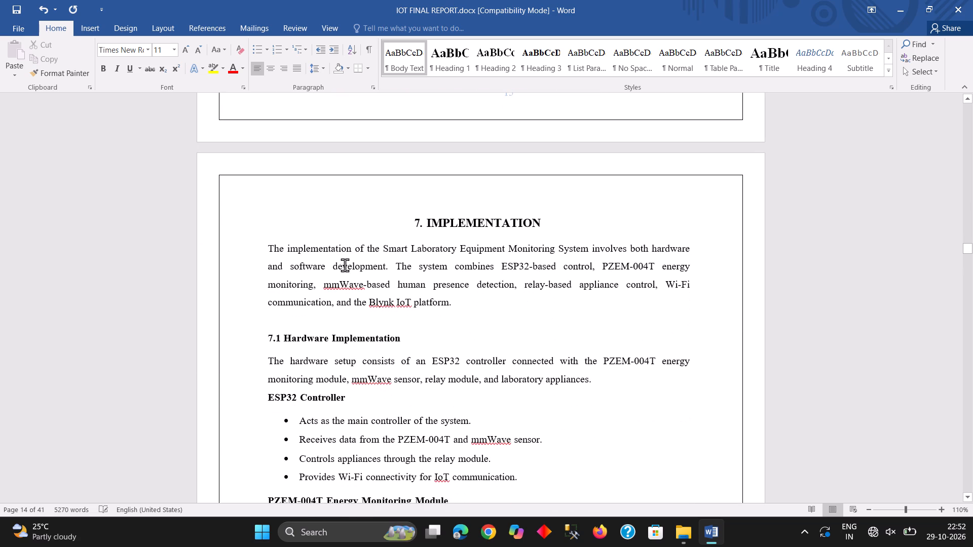
pyautogui.moveTo(269, 244); pyautogui.dragTo(543, 365)
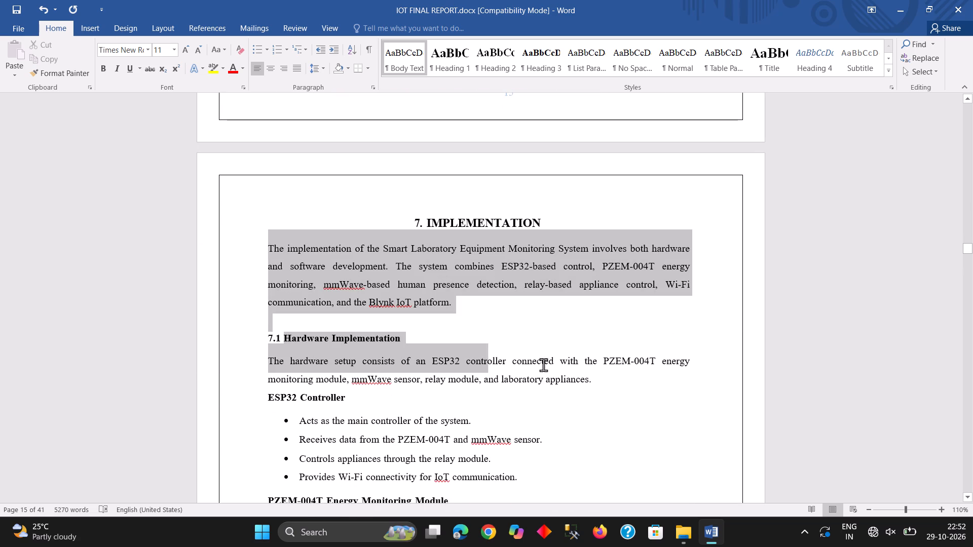
pyautogui.moveTo(543, 365); pyautogui.dragTo(605, 378)
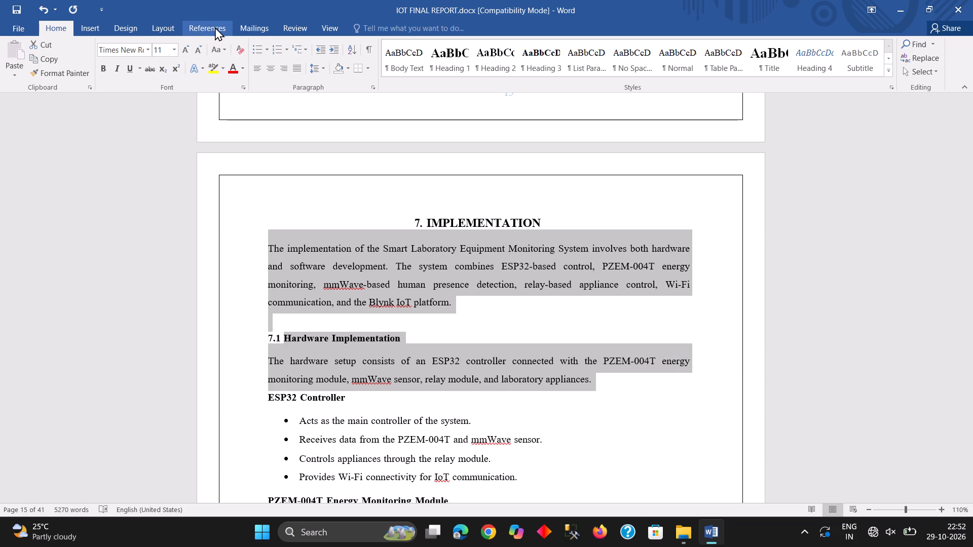
pyautogui.click(163, 33)
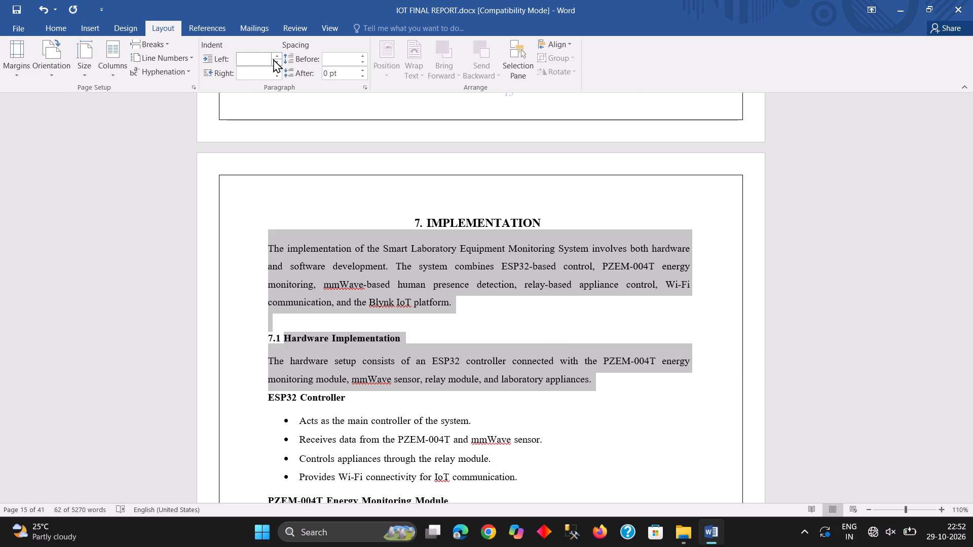
pyautogui.click(274, 61)
pyautogui.click(274, 61)
pyautogui.click(274, 61)
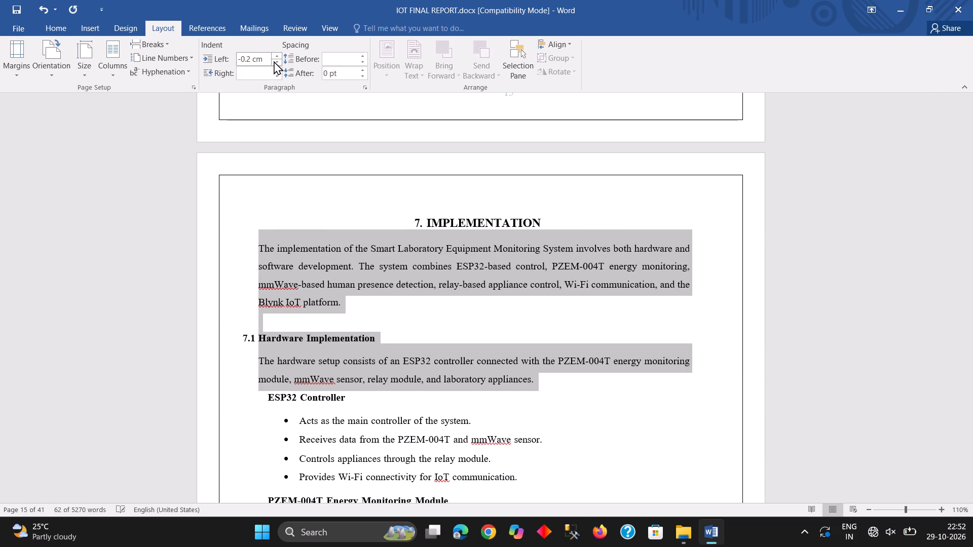
pyautogui.click(274, 61)
pyautogui.click(274, 61)
pyautogui.click(274, 61)
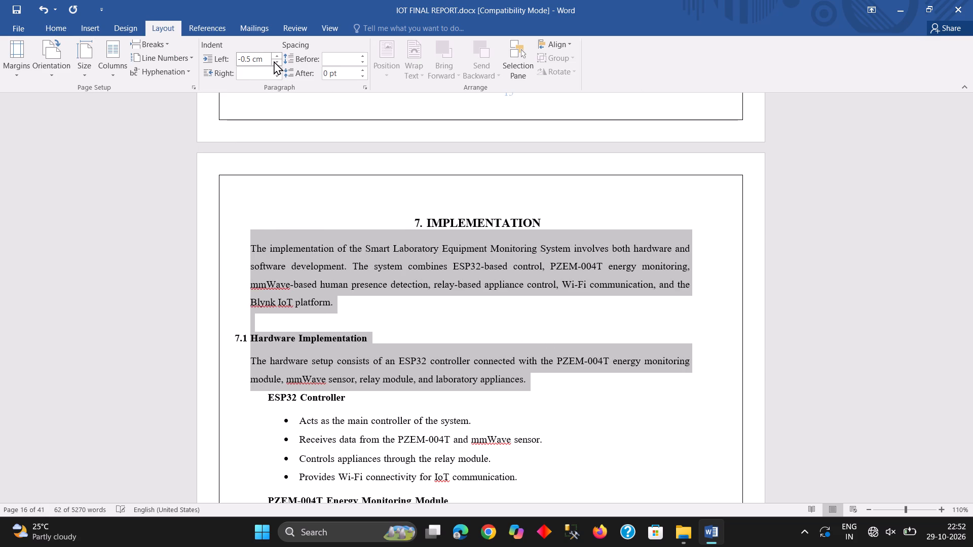
pyautogui.click(279, 76)
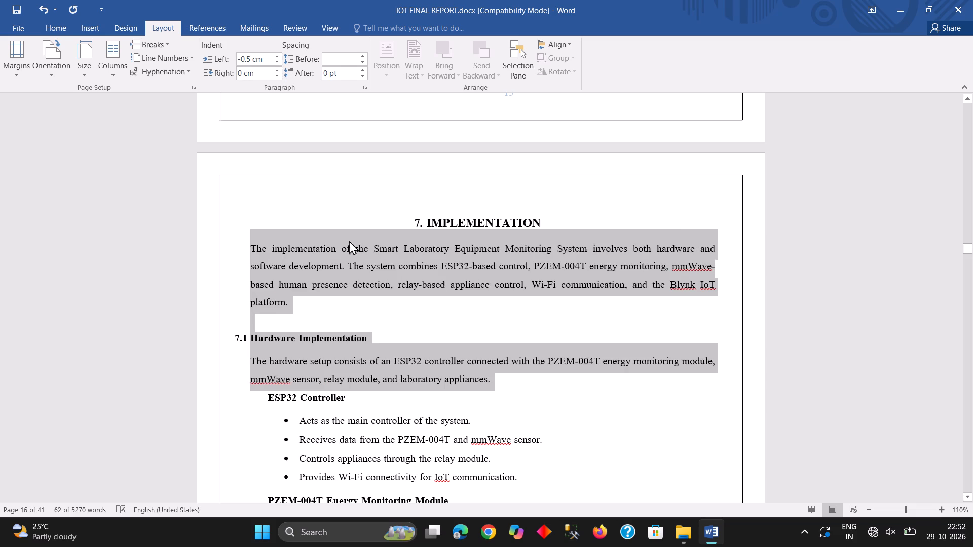
# Set the left indent of the Laboratory Appliances heading, its bullets and paragraphs on page 17 to -0.4 cm.
pyautogui.scroll(-6, 362, 254)
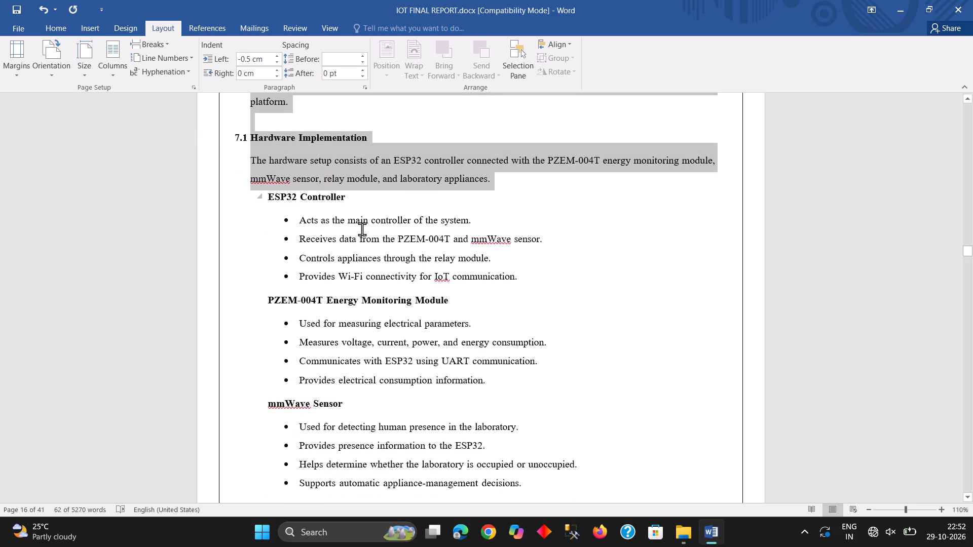
pyautogui.scroll(-9, 363, 223)
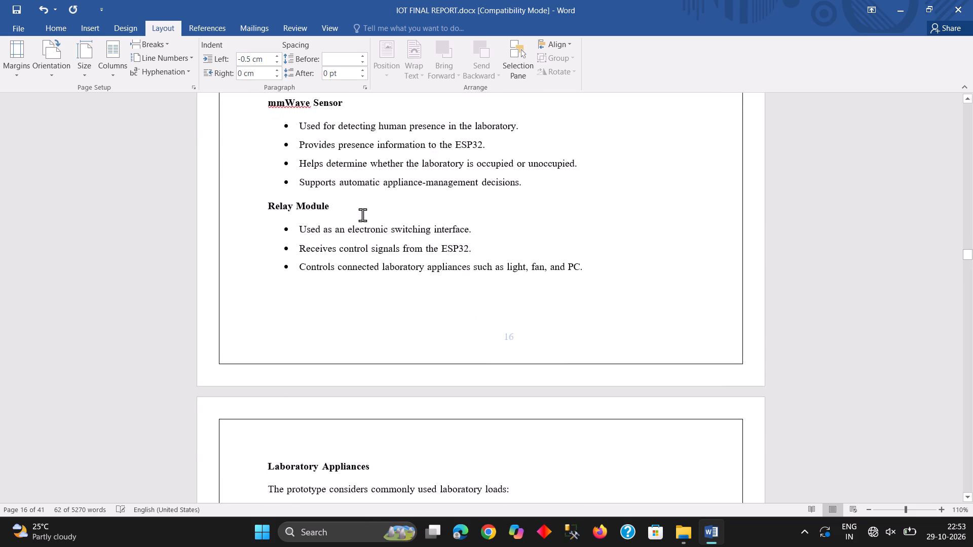
pyautogui.scroll(-10, 362, 215)
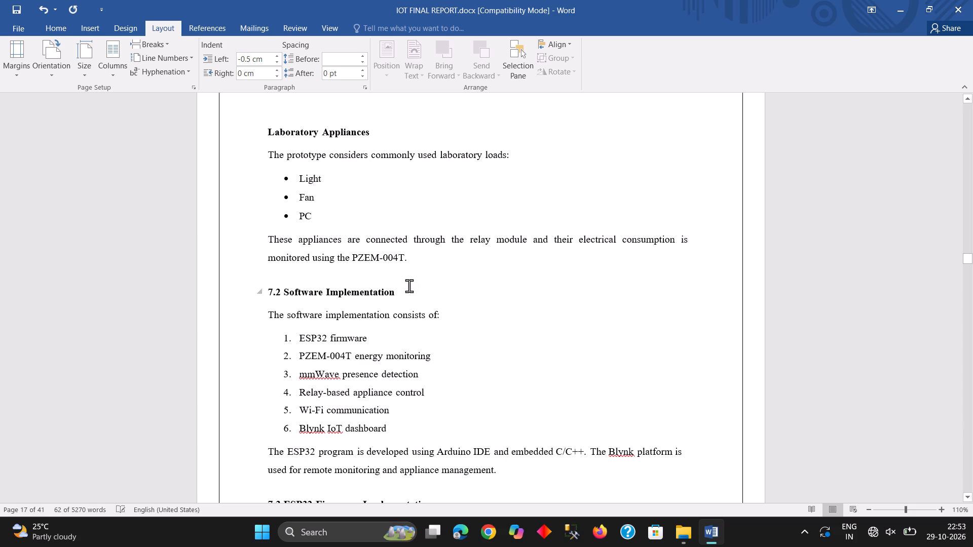
pyautogui.scroll(-1, 409, 286)
pyautogui.scroll(6, 409, 286)
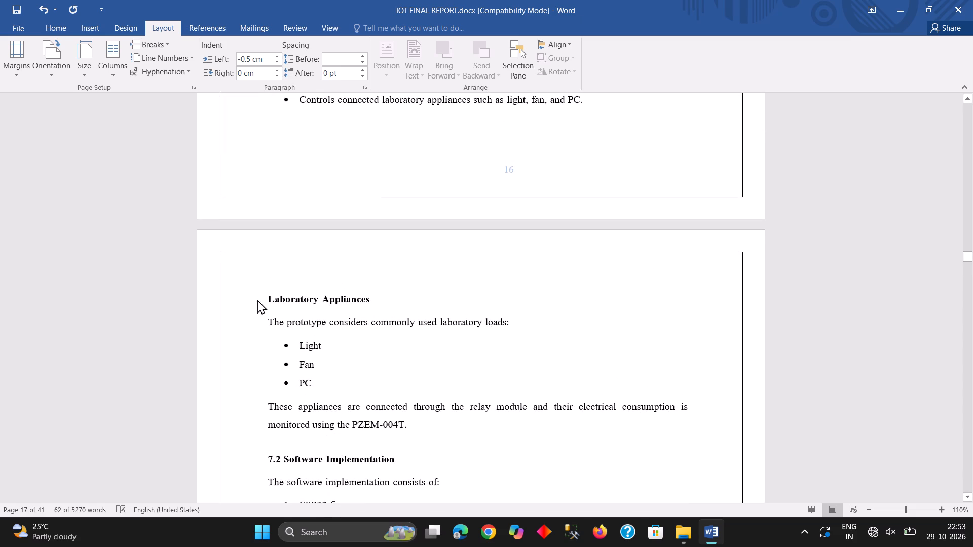
pyautogui.moveTo(266, 300); pyautogui.dragTo(410, 406)
pyautogui.moveTo(410, 406); pyautogui.dragTo(429, 421)
pyautogui.moveTo(431, 436); pyautogui.dragTo(242, 290)
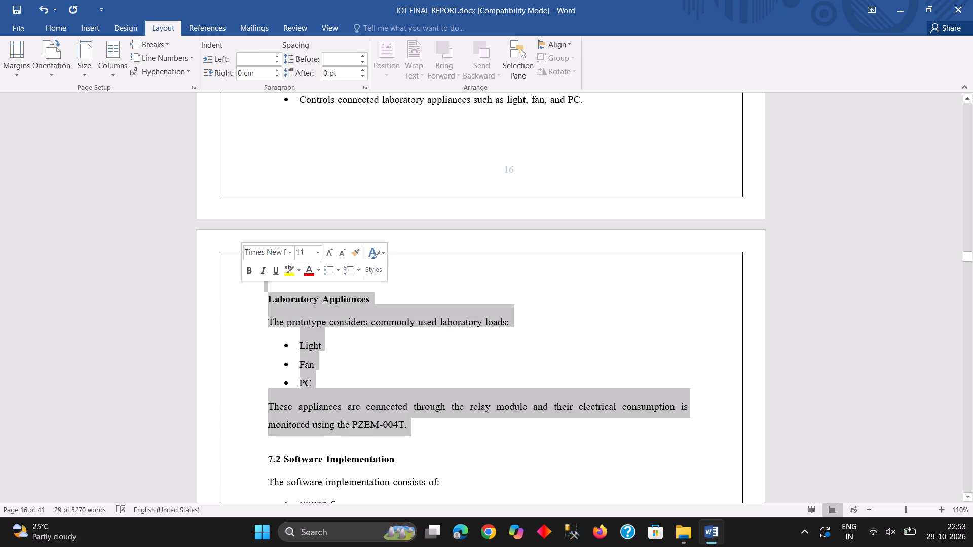
pyautogui.click(279, 64)
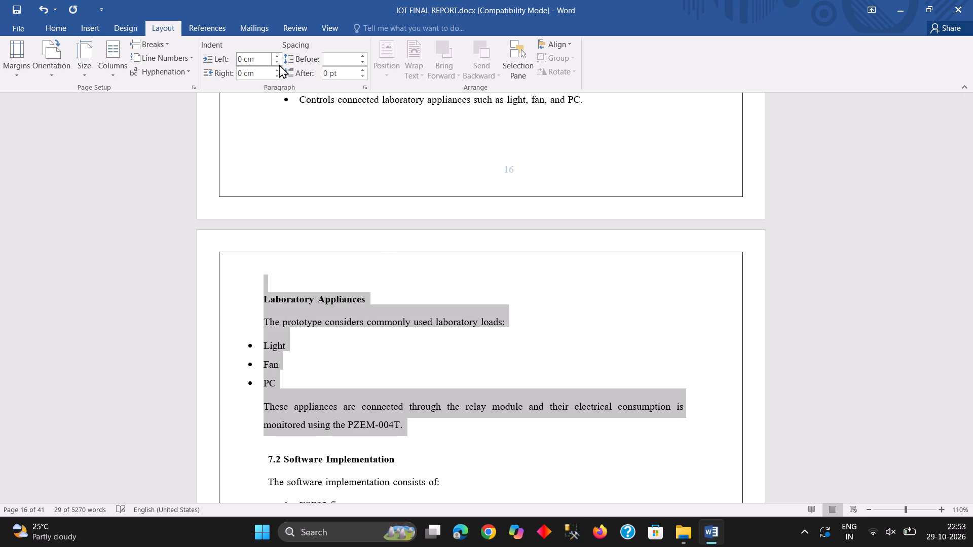
pyautogui.click(279, 64)
pyautogui.click(279, 64)
pyautogui.click(279, 64)
pyautogui.click(279, 64)
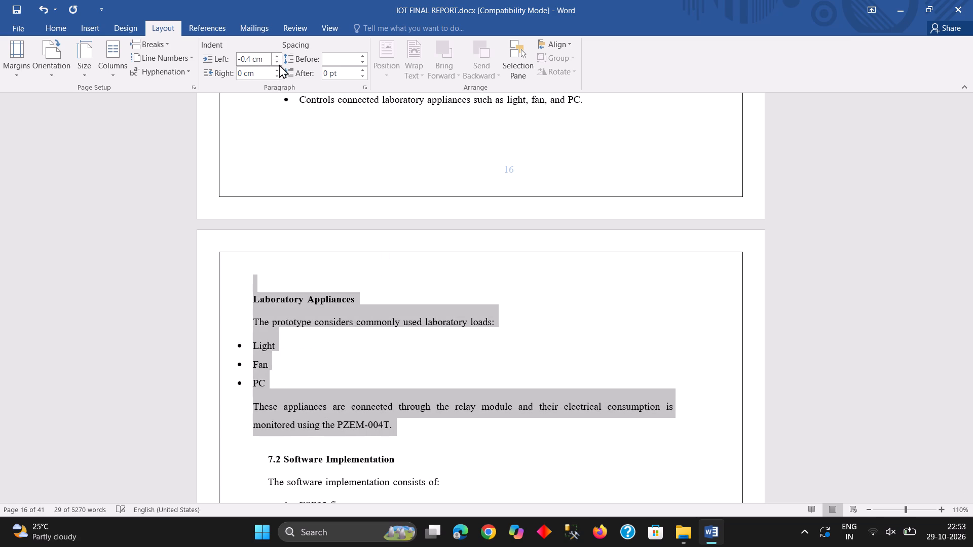
# Set the left indent of the Light, Fan and PC bullets under Laboratory Appliances to -0.3 cm.
pyautogui.click(278, 360)
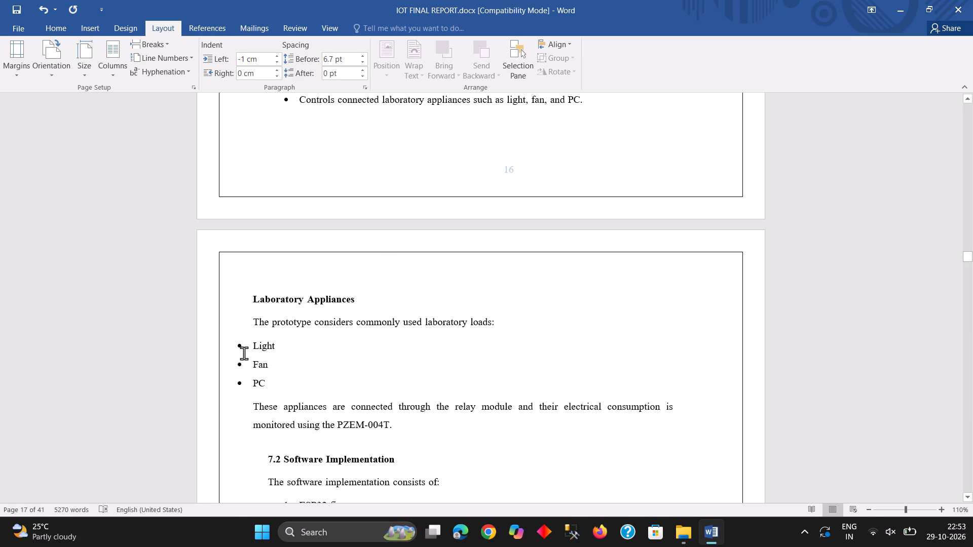
pyautogui.moveTo(246, 346); pyautogui.dragTo(266, 382)
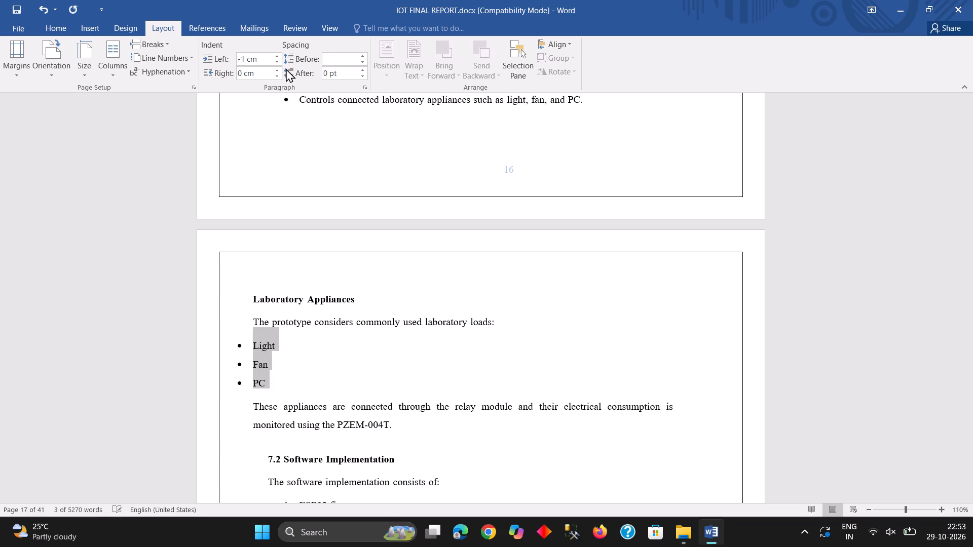
pyautogui.click(280, 55)
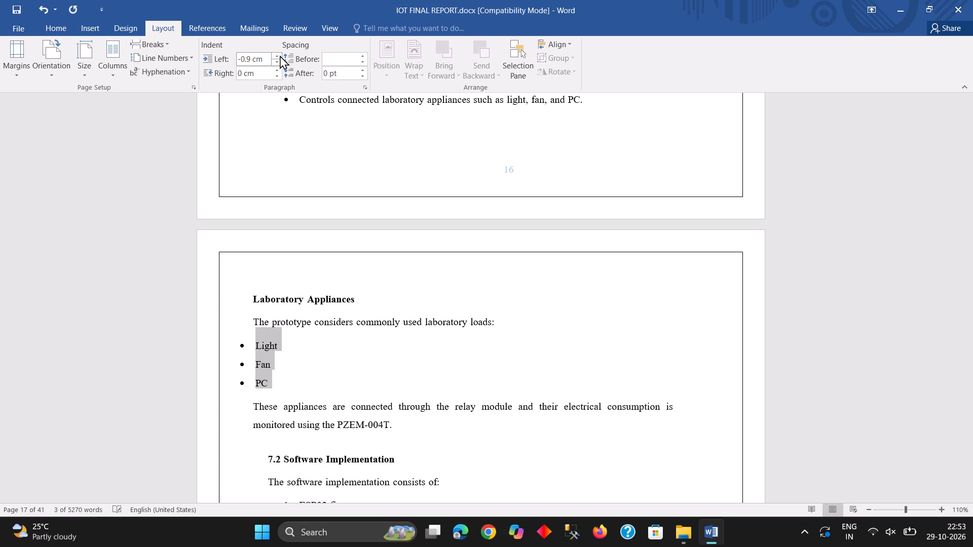
pyautogui.tripleClick(280, 55)
pyautogui.doubleClick(280, 56)
pyautogui.click(280, 56)
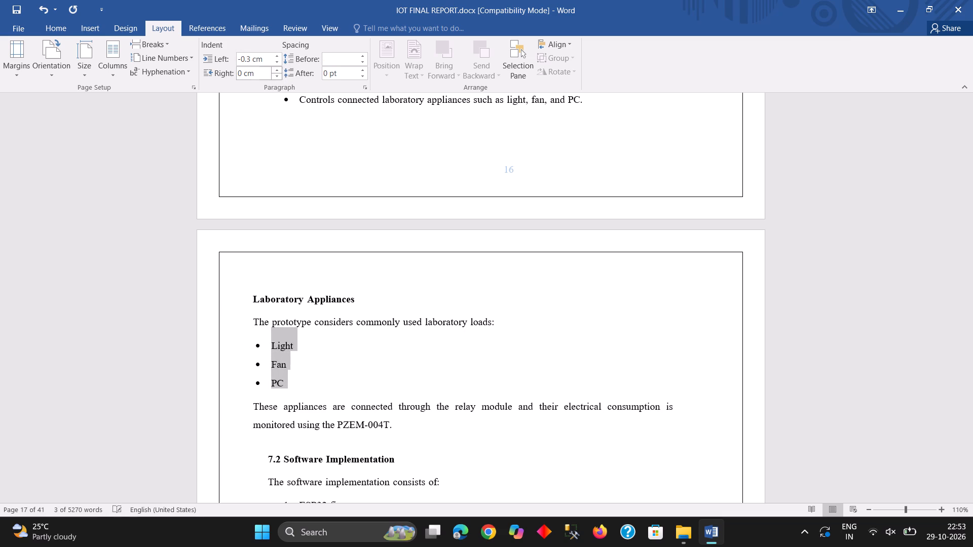
# Decrease the left indent of the text from 7.2 Software Implementation through the 5. Relay Control paragraphs.
pyautogui.scroll(-7, 337, 405)
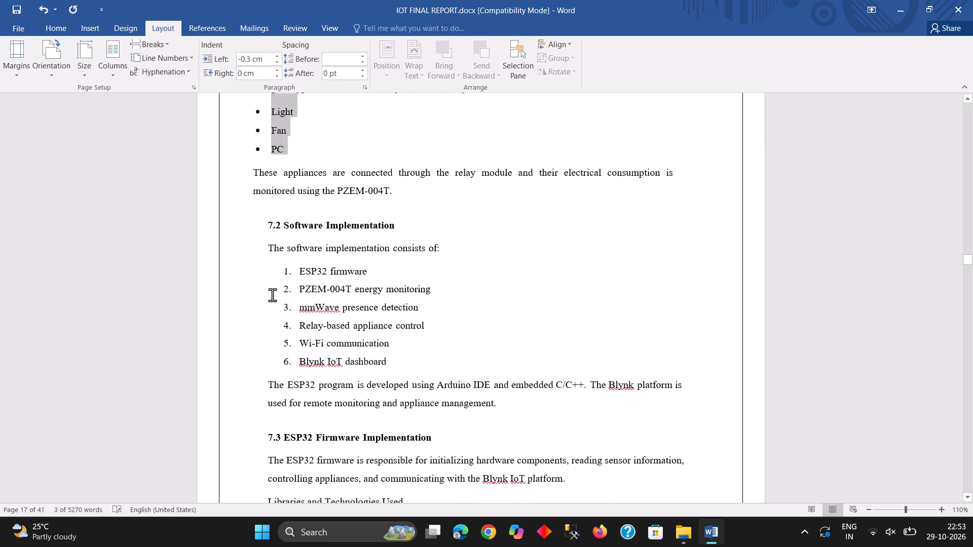
pyautogui.moveTo(268, 223); pyautogui.dragTo(459, 244)
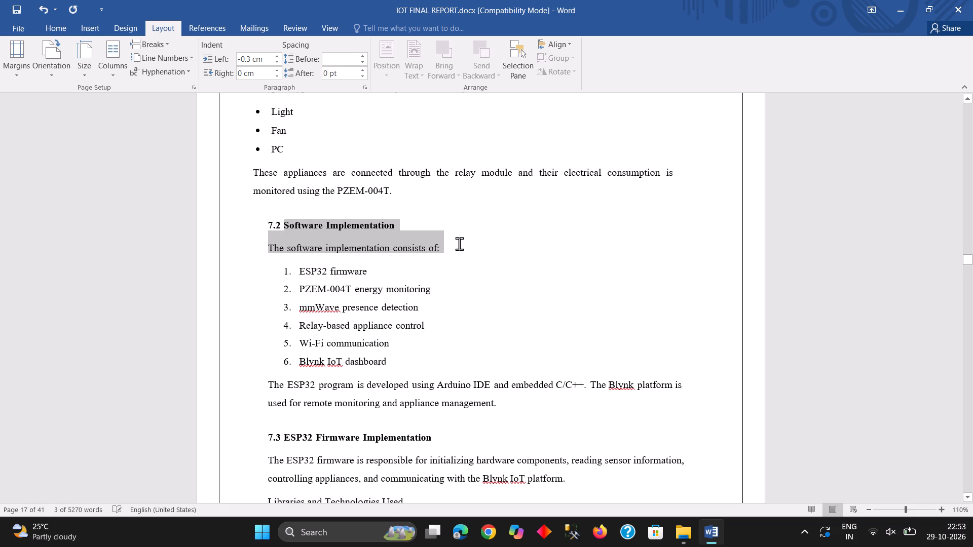
pyautogui.moveTo(459, 244); pyautogui.dragTo(497, 520)
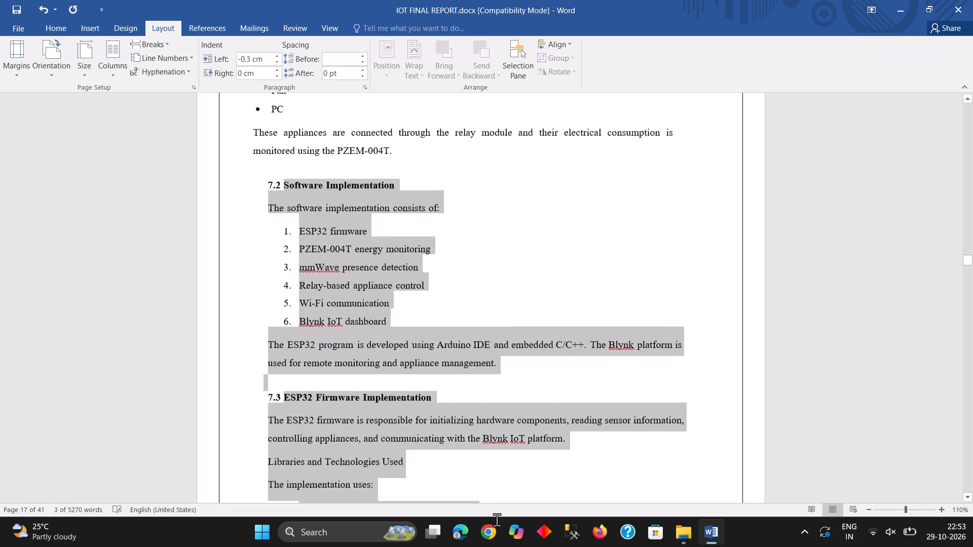
pyautogui.moveTo(497, 520); pyautogui.dragTo(465, 495)
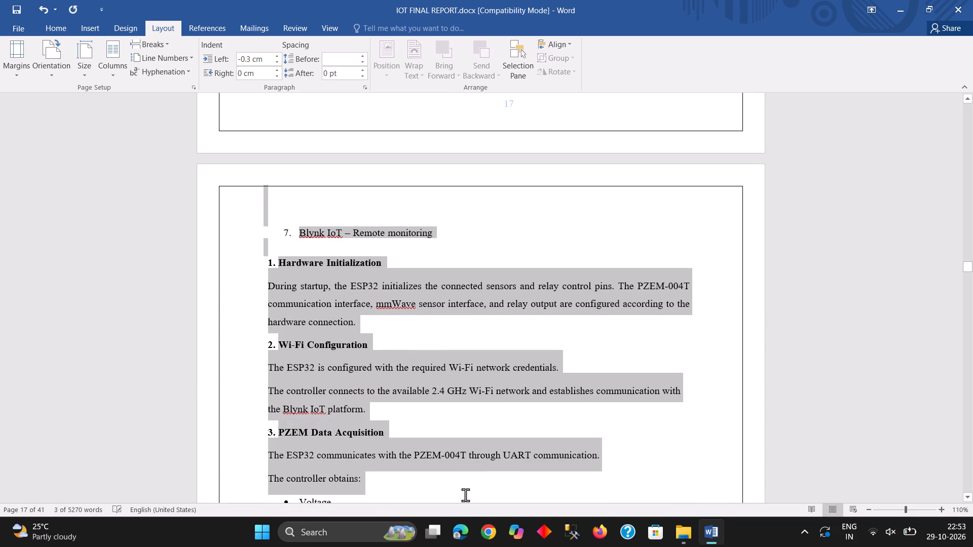
pyautogui.moveTo(465, 495); pyautogui.dragTo(459, 501)
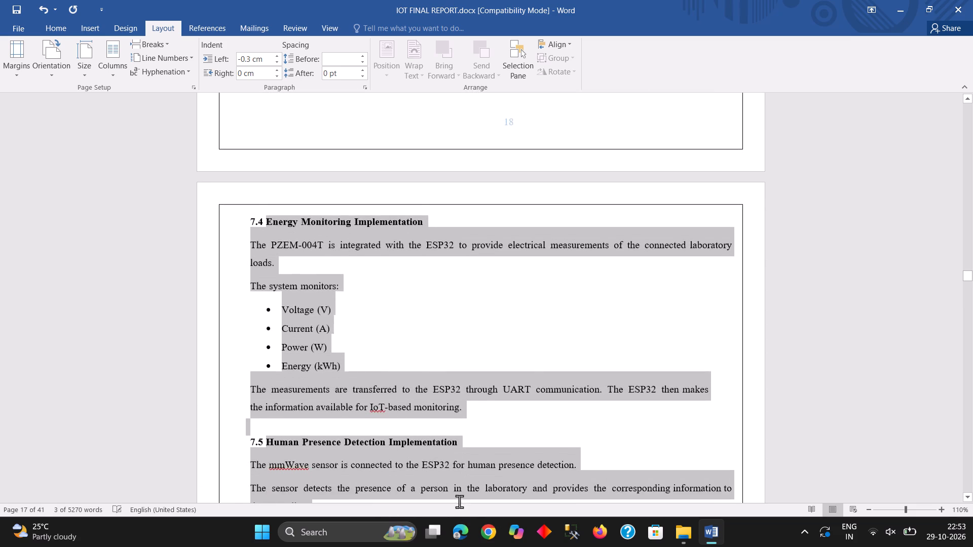
pyautogui.moveTo(459, 501); pyautogui.dragTo(356, 142)
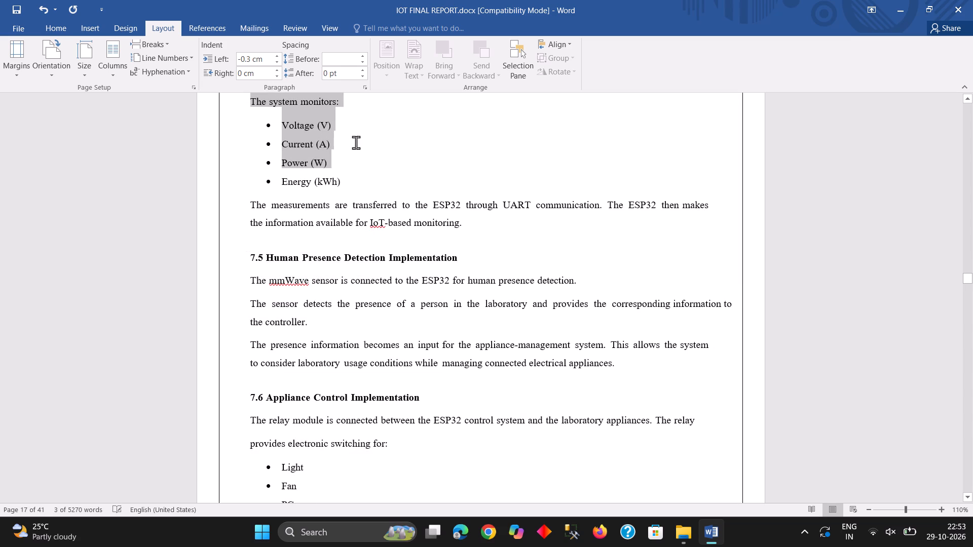
pyautogui.moveTo(356, 142); pyautogui.dragTo(349, 67)
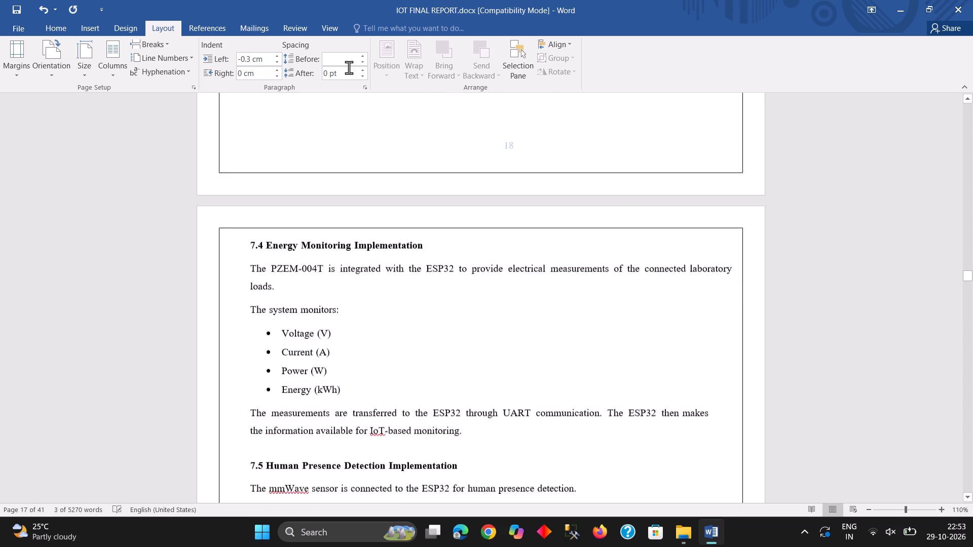
pyautogui.moveTo(349, 67); pyautogui.dragTo(765, 280)
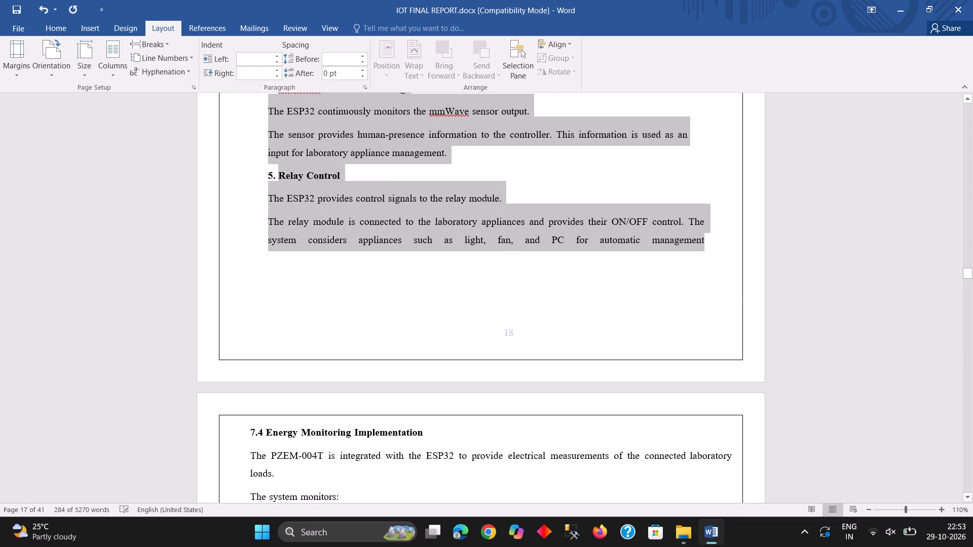
pyautogui.click(277, 59)
pyautogui.click(277, 59)
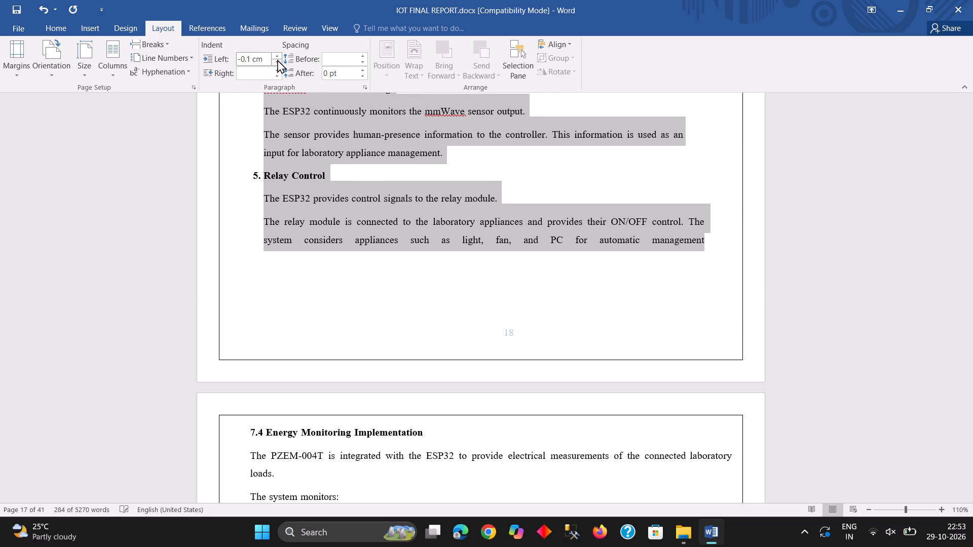
# Set a -0.2 cm left and 0 cm right indent for the selected text from 7.2 Software Implementation through 5. Relay Control.
pyautogui.click(277, 59)
pyautogui.click(275, 78)
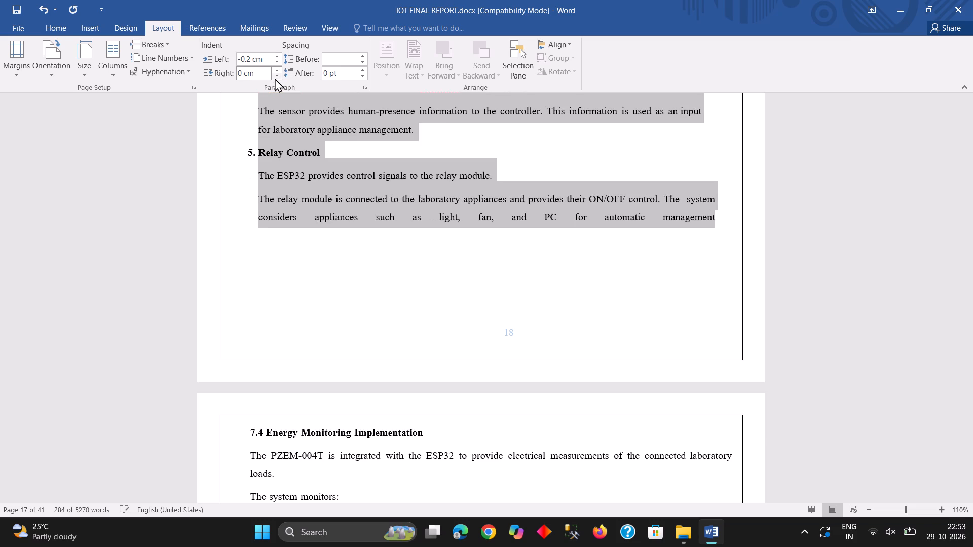
# Set the left indent of the Voltage, Current, Power and Energy bullets under PZEM Data Acquisition to 0 cm.
pyautogui.scroll(-1, 420, 294)
pyautogui.scroll(5, 420, 294)
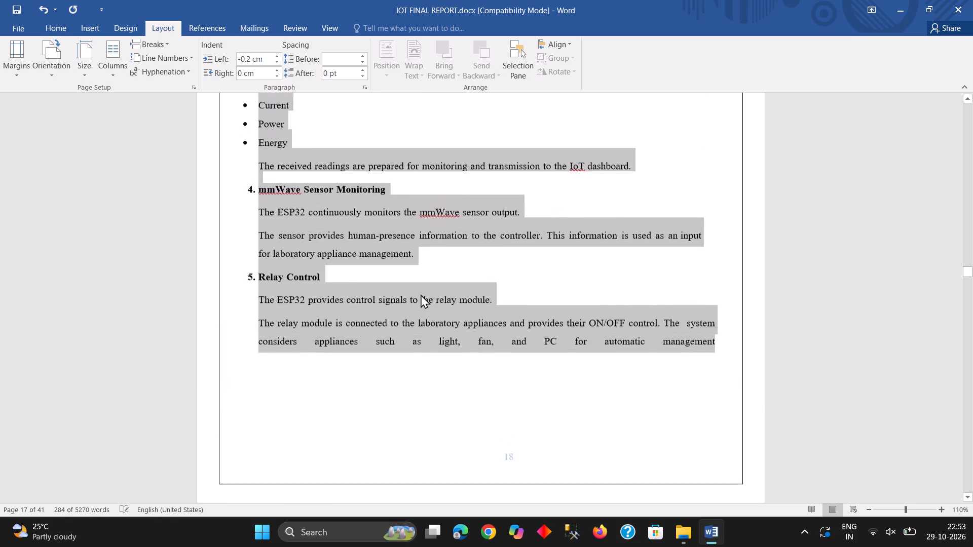
pyautogui.scroll(6, 421, 294)
pyautogui.click(428, 301)
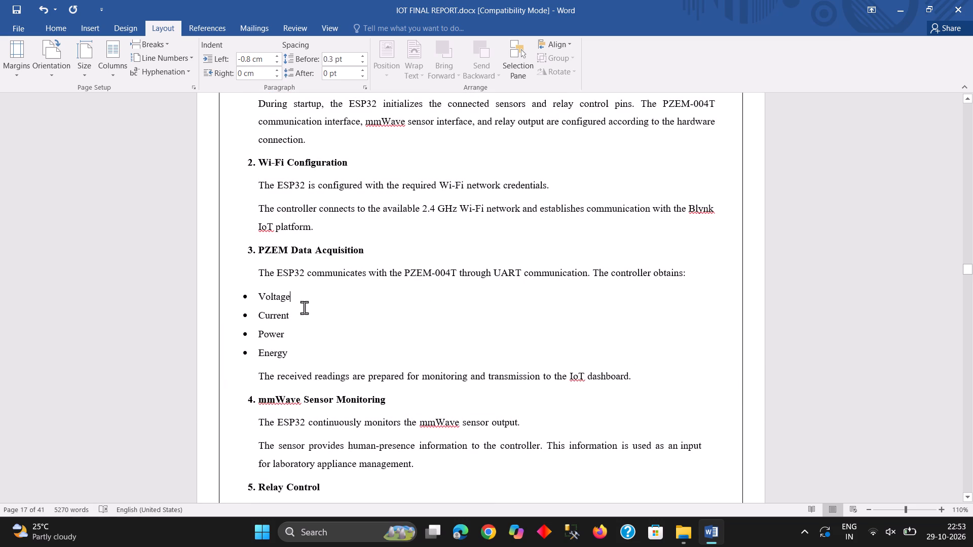
pyautogui.moveTo(257, 296); pyautogui.dragTo(294, 356)
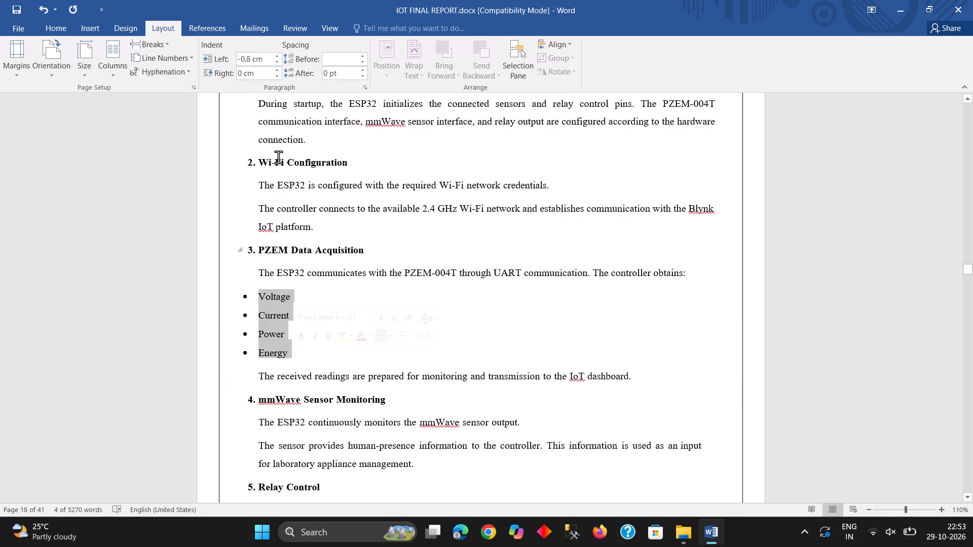
pyautogui.click(279, 59)
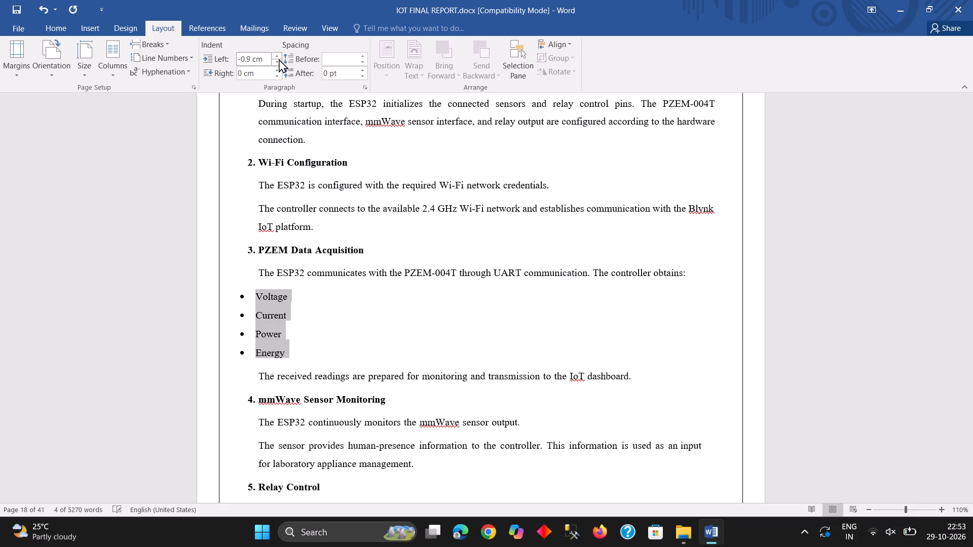
pyautogui.click(277, 65)
pyautogui.doubleClick(277, 63)
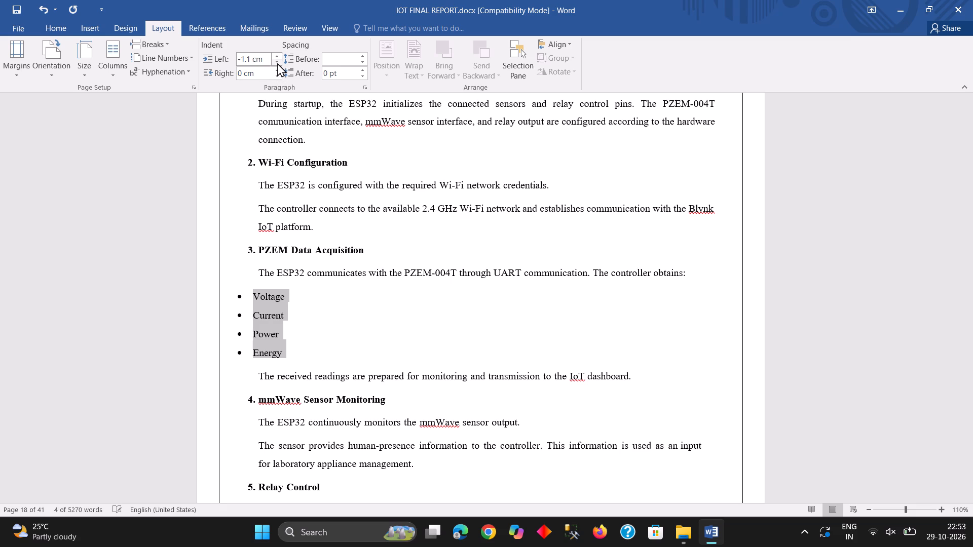
pyautogui.click(277, 59)
pyautogui.tripleClick(277, 56)
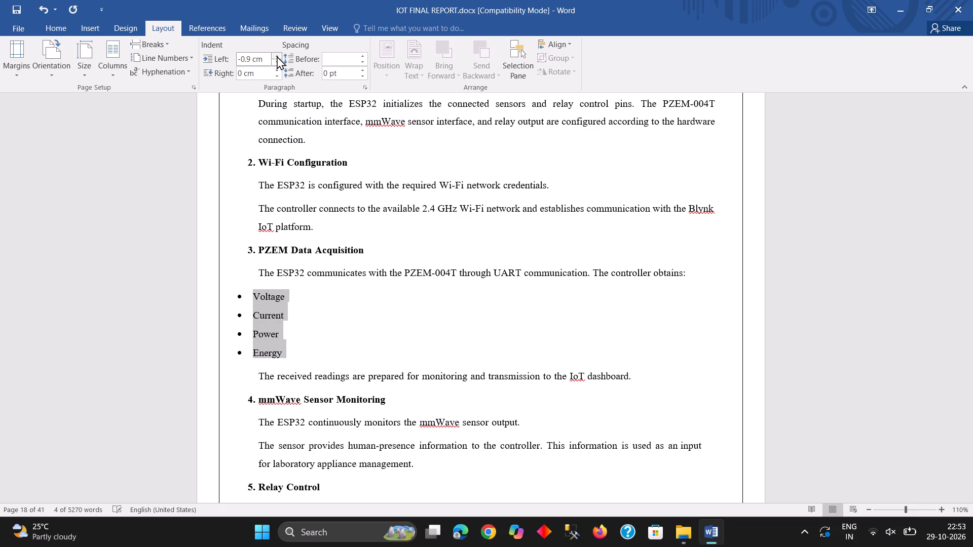
pyautogui.tripleClick(277, 56)
pyautogui.tripleClick(277, 56)
pyautogui.tripleClick(277, 56)
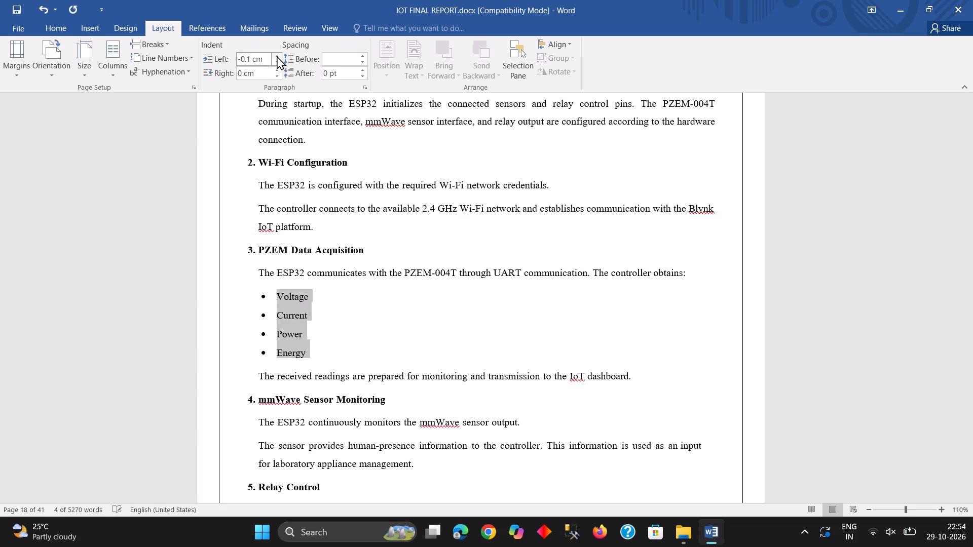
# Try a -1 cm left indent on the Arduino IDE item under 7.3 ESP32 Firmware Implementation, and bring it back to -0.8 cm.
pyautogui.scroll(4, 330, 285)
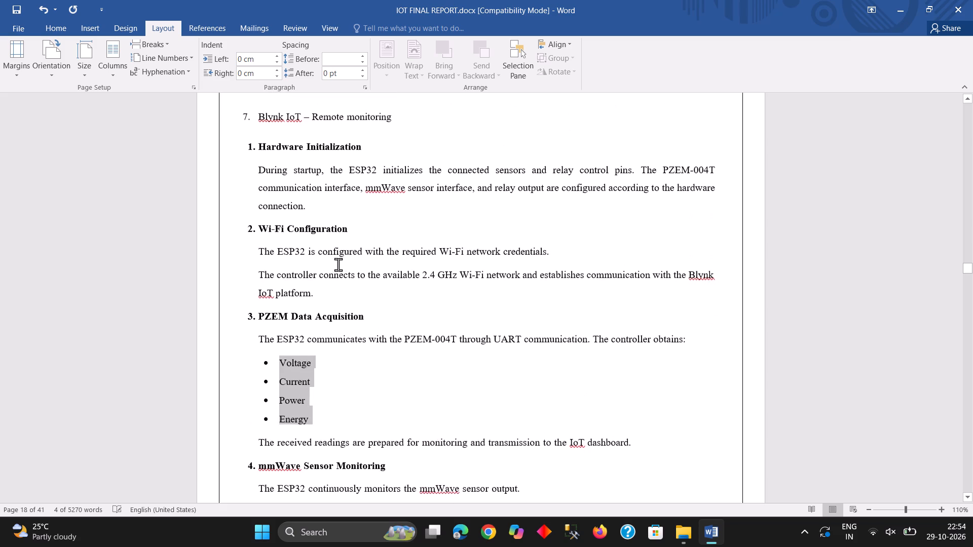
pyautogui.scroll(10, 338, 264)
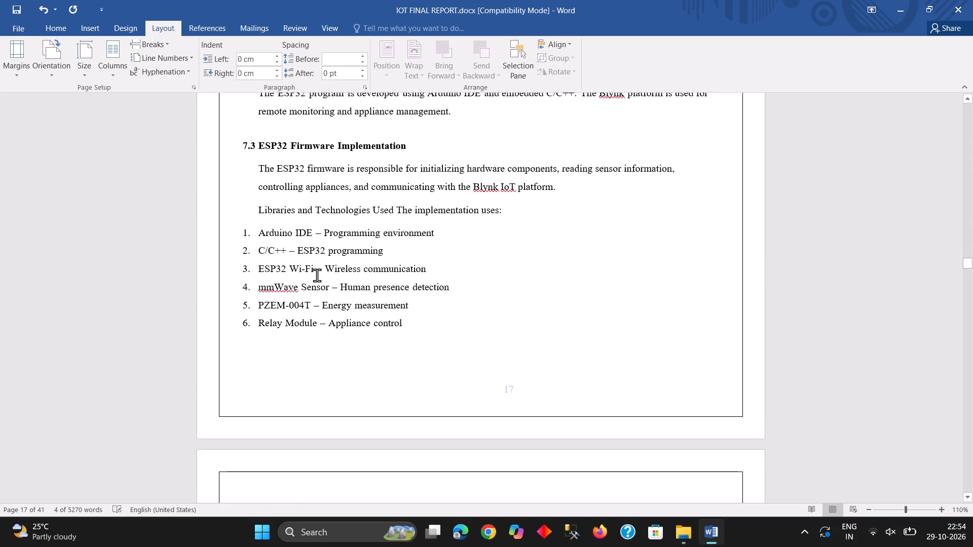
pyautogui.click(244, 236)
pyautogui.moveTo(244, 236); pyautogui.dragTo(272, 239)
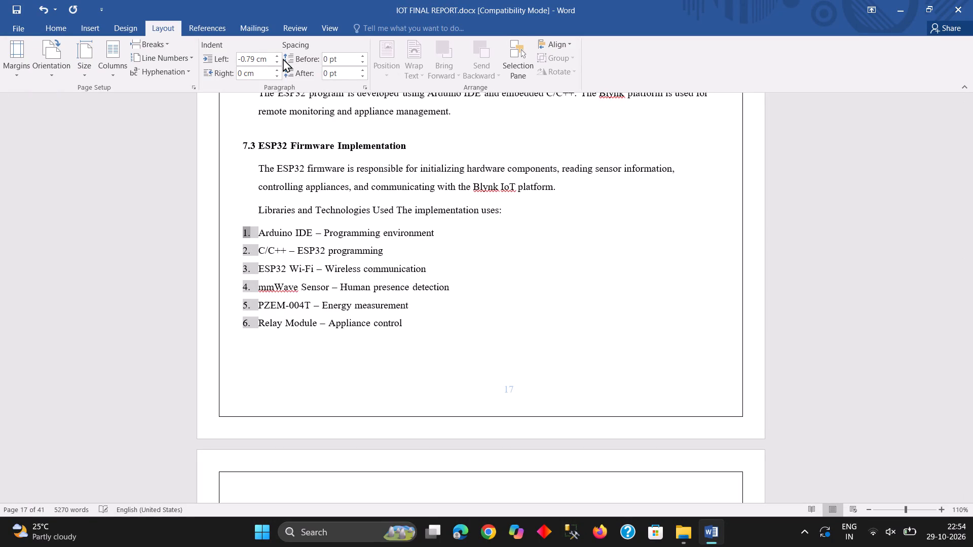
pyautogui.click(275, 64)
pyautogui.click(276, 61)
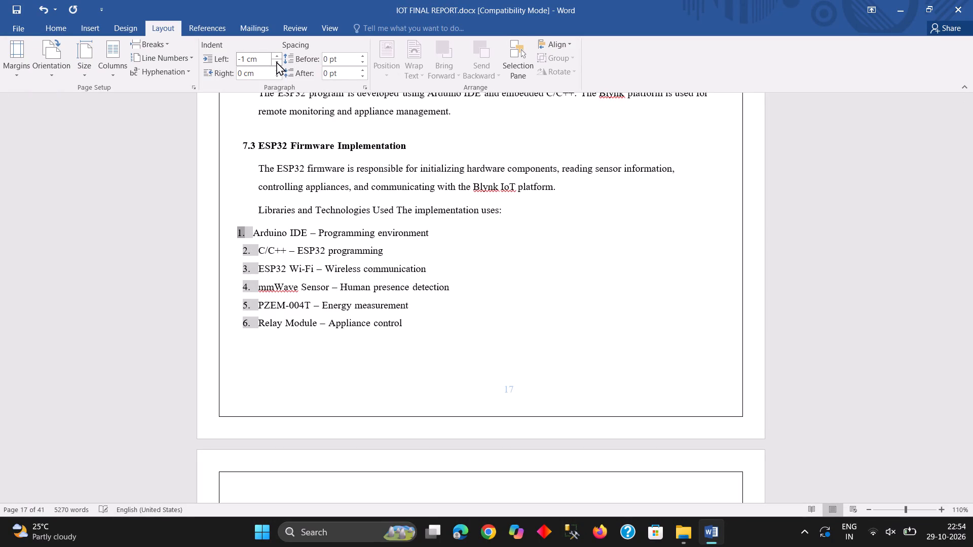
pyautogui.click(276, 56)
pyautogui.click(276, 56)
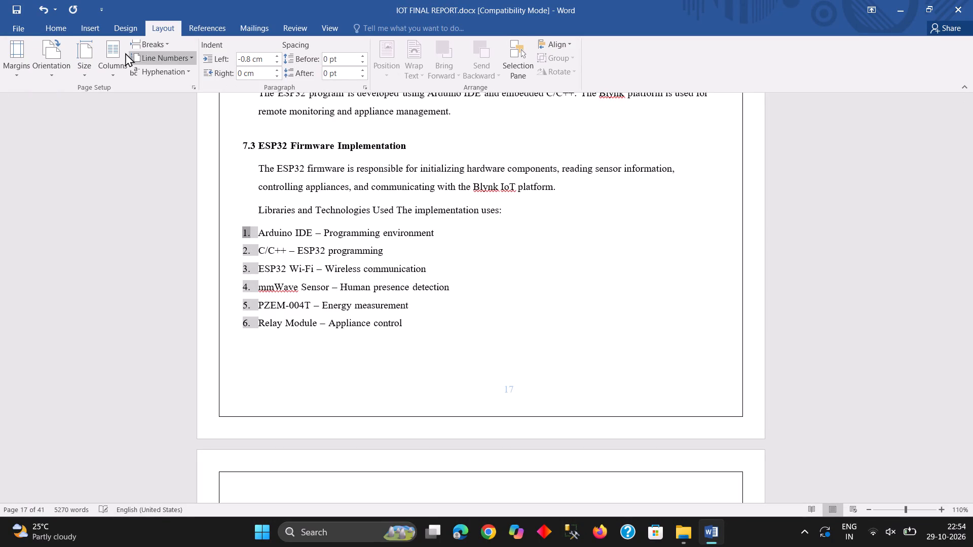
# Increase the indent of the seven-item numbered list from Arduino IDE through Blynk IoT, setting its left indent to 0 cm.
pyautogui.click(67, 22)
pyautogui.click(339, 235)
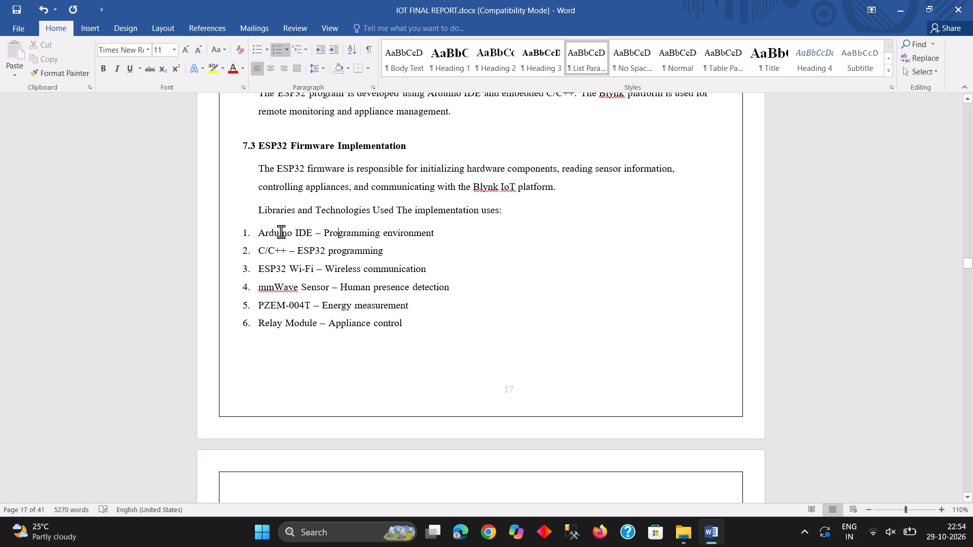
pyautogui.moveTo(256, 234); pyautogui.dragTo(369, 403)
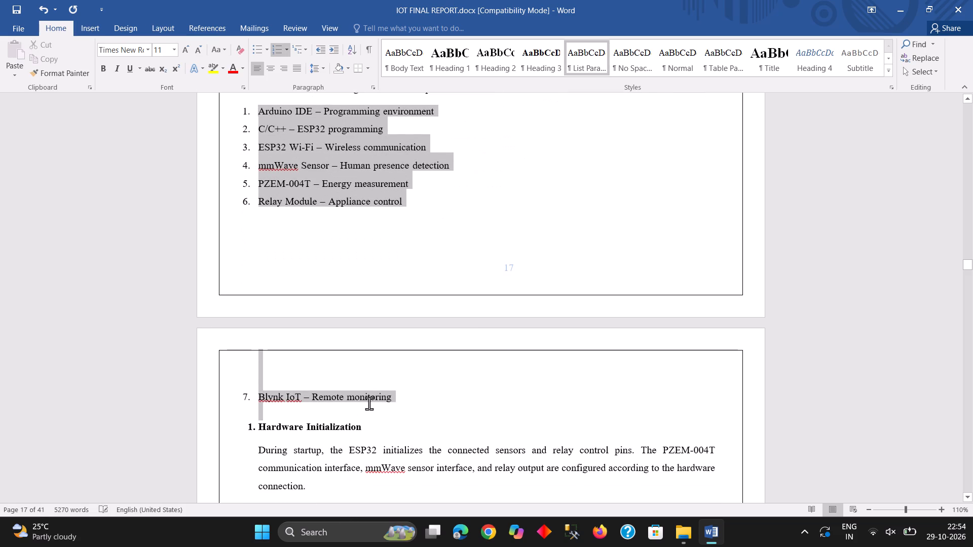
pyautogui.moveTo(369, 403); pyautogui.dragTo(401, 395)
pyautogui.click(334, 47)
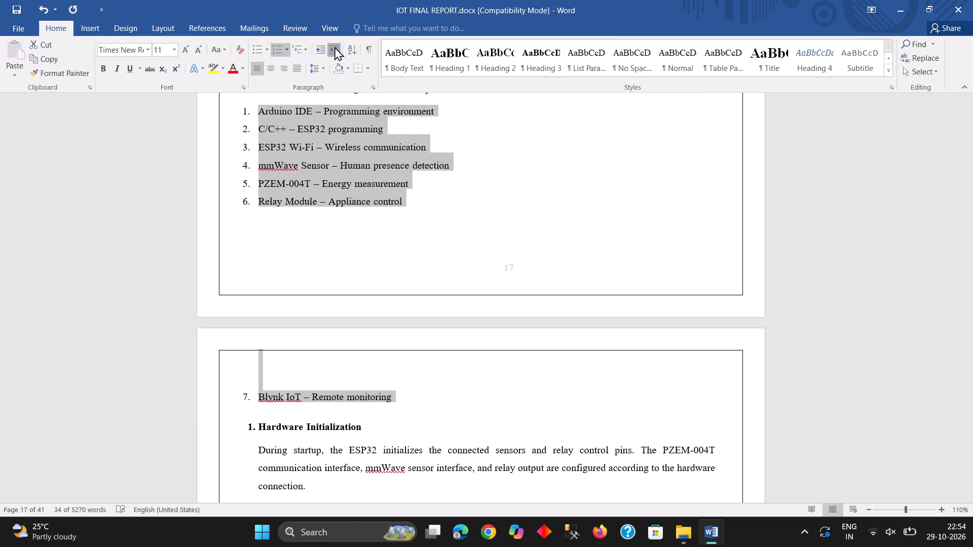
pyautogui.tripleClick(334, 47)
pyautogui.click(334, 47)
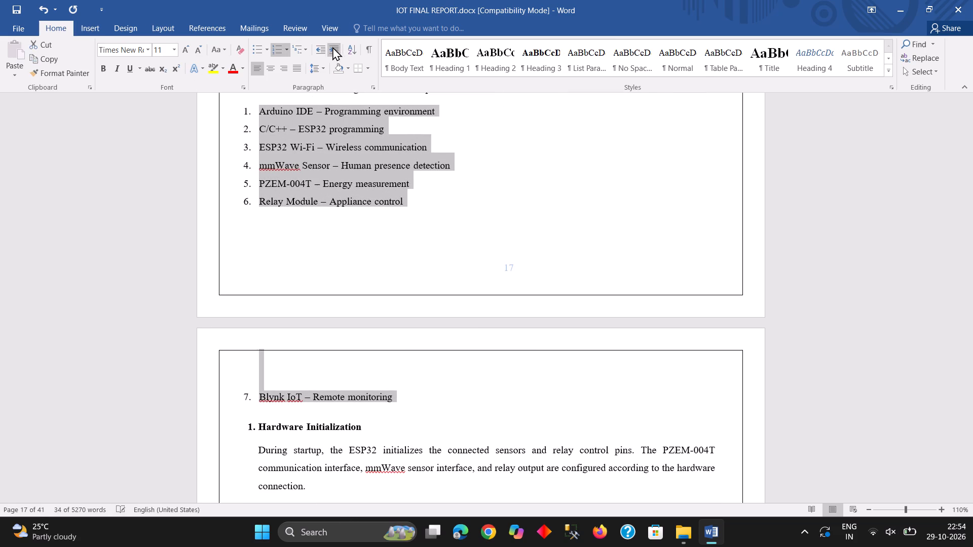
pyautogui.click(168, 26)
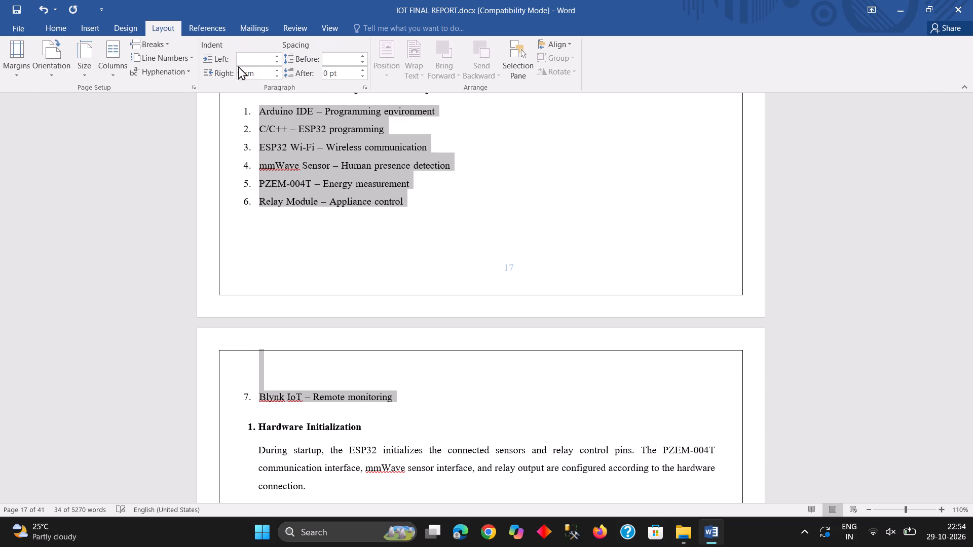
pyautogui.click(278, 58)
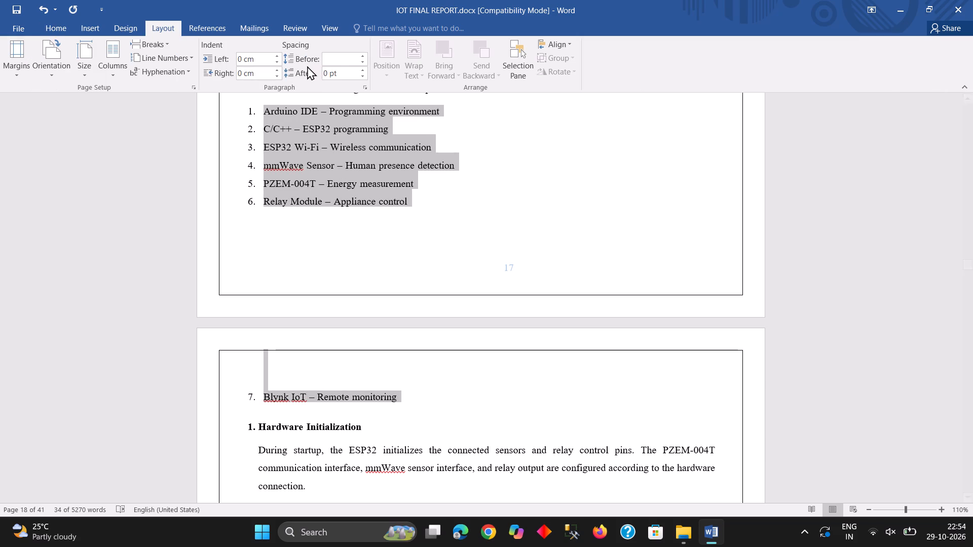
# Set the left indent of the numbered libraries and technologies list under 7.3 to 0.1 cm.
pyautogui.click(276, 57)
pyautogui.scroll(4, 395, 326)
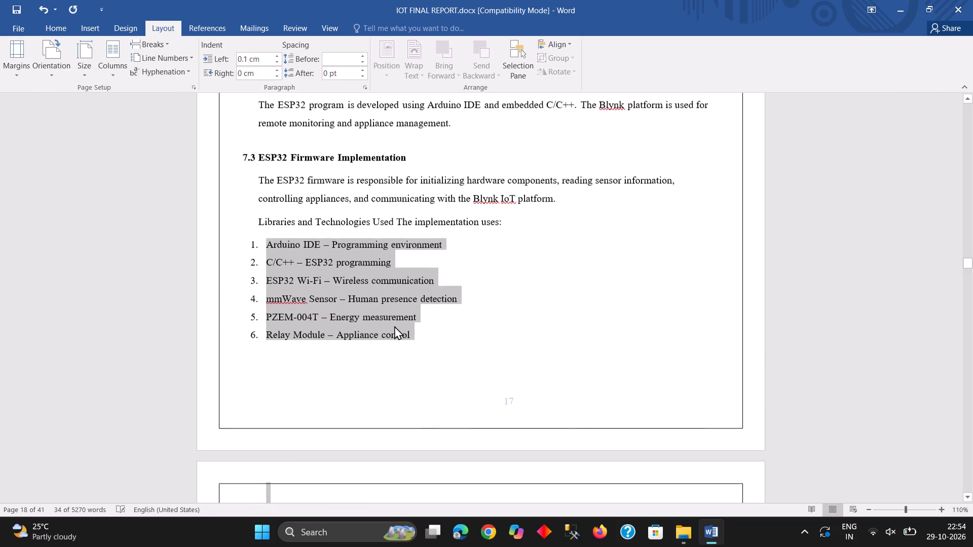
# Examine the indents and layout of the text from section 7.3 through section 7.6 on pages 18 and 19.
pyautogui.scroll(-16, 394, 326)
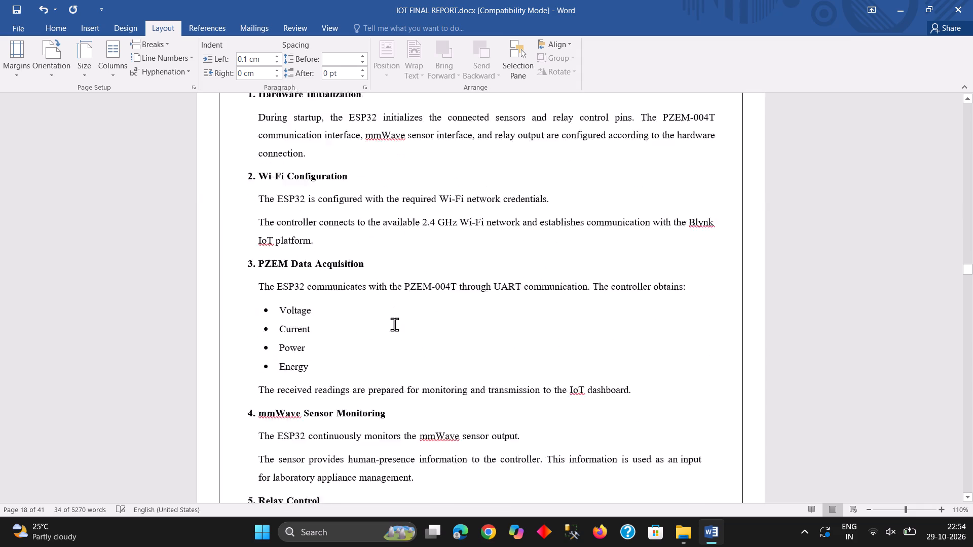
pyautogui.scroll(-8, 394, 324)
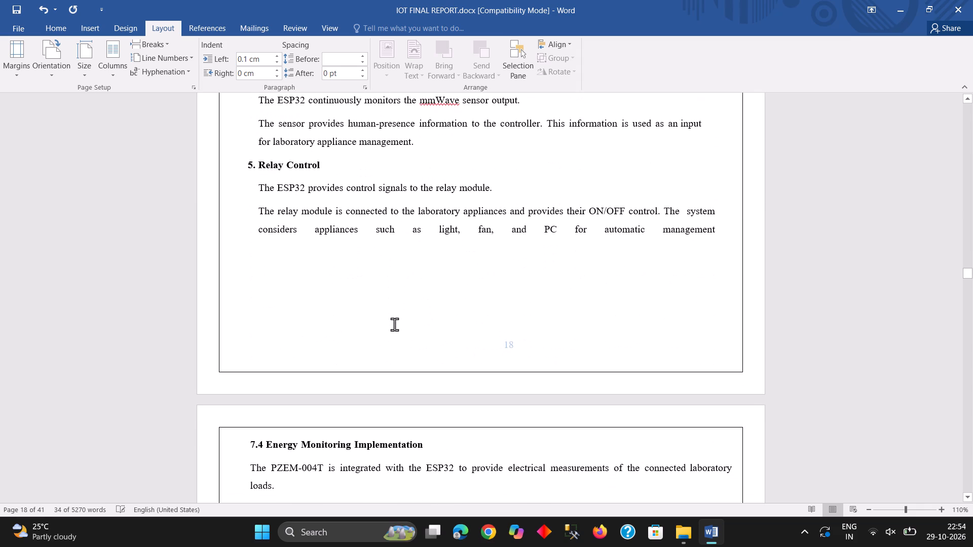
pyautogui.scroll(-12, 394, 324)
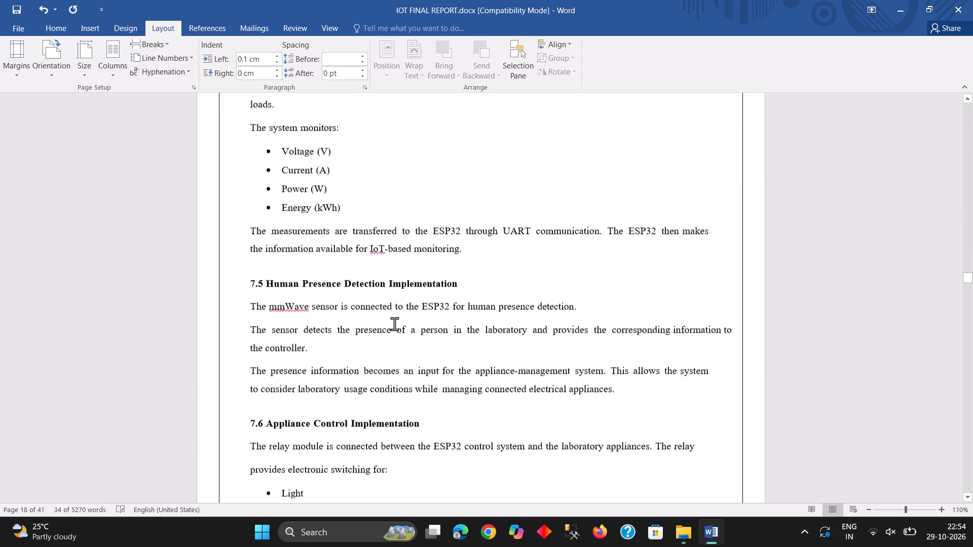
pyautogui.scroll(-8, 394, 324)
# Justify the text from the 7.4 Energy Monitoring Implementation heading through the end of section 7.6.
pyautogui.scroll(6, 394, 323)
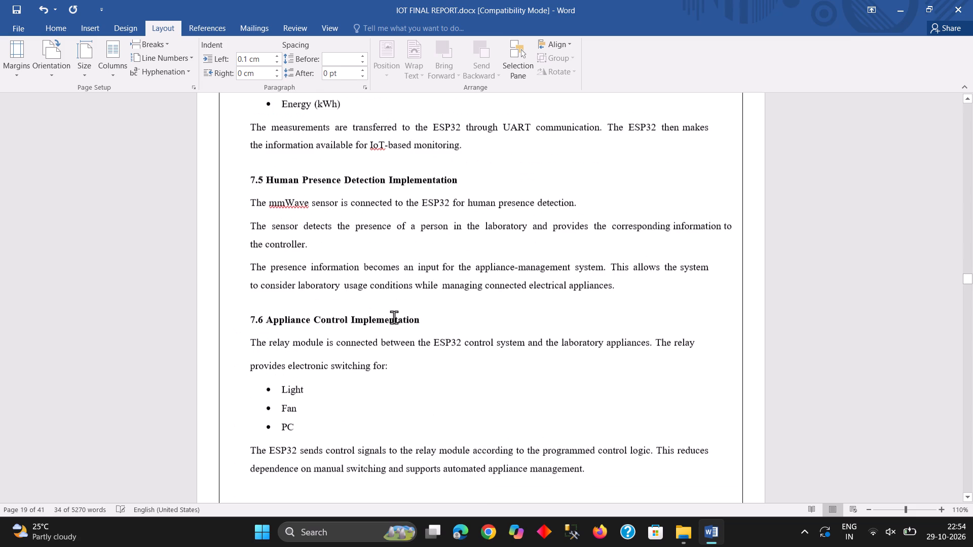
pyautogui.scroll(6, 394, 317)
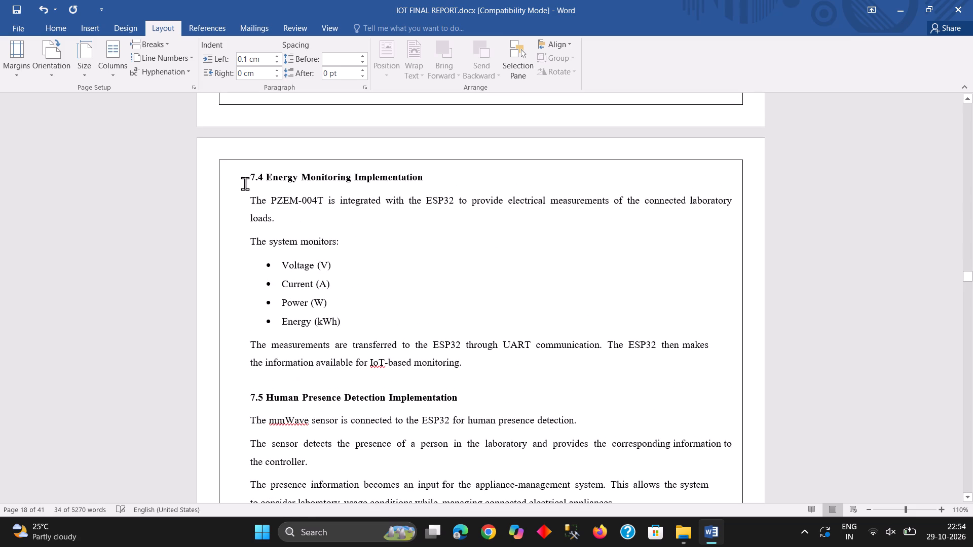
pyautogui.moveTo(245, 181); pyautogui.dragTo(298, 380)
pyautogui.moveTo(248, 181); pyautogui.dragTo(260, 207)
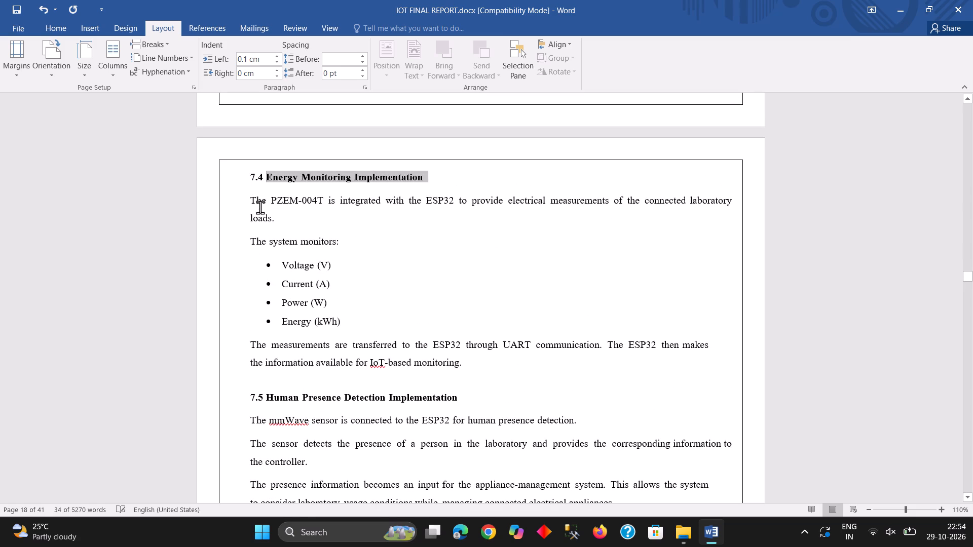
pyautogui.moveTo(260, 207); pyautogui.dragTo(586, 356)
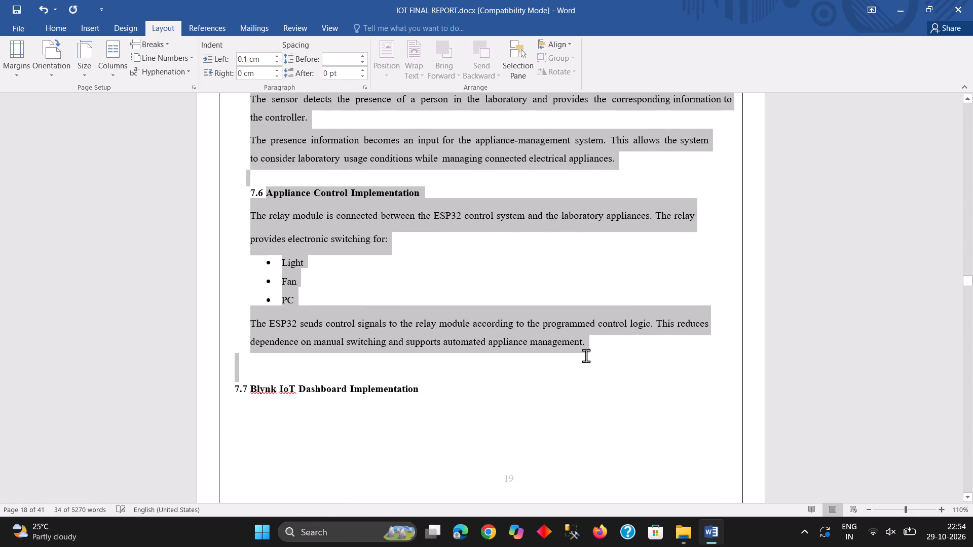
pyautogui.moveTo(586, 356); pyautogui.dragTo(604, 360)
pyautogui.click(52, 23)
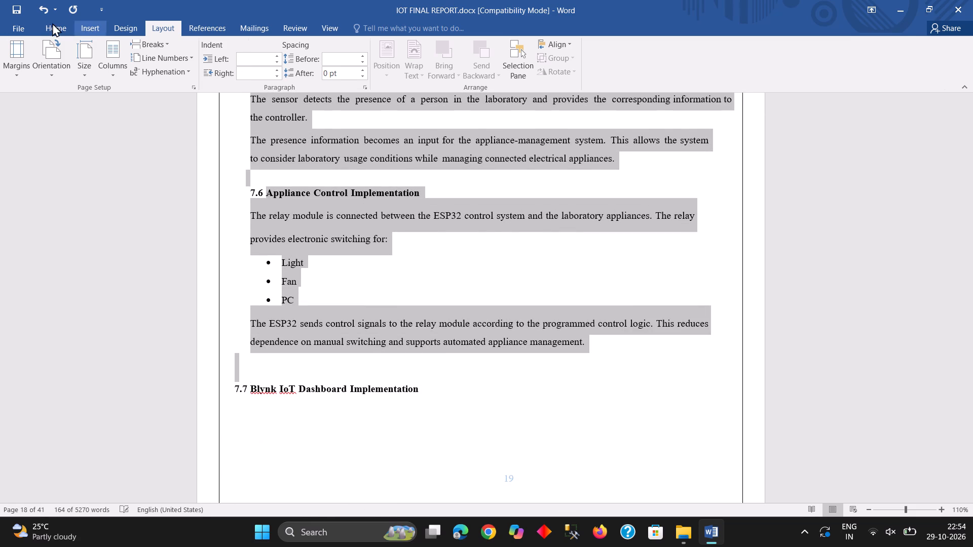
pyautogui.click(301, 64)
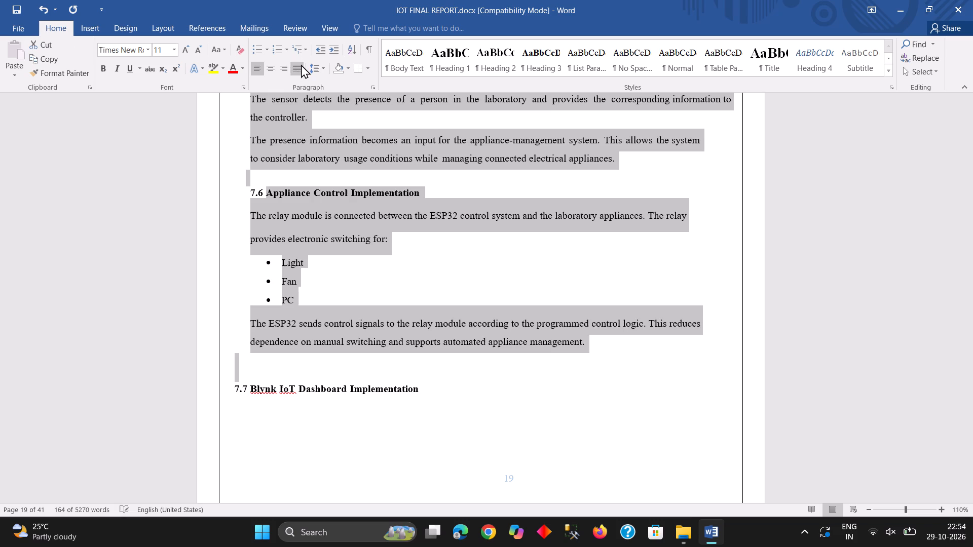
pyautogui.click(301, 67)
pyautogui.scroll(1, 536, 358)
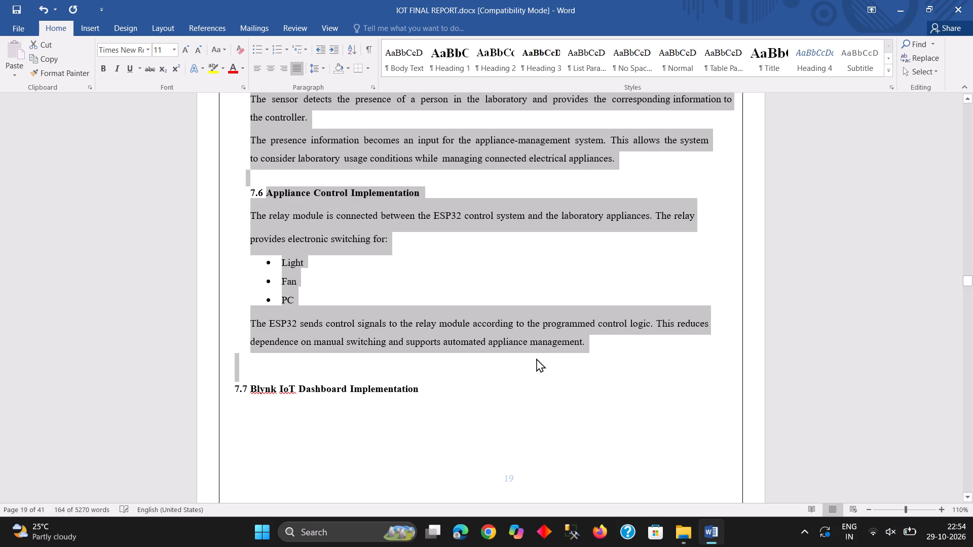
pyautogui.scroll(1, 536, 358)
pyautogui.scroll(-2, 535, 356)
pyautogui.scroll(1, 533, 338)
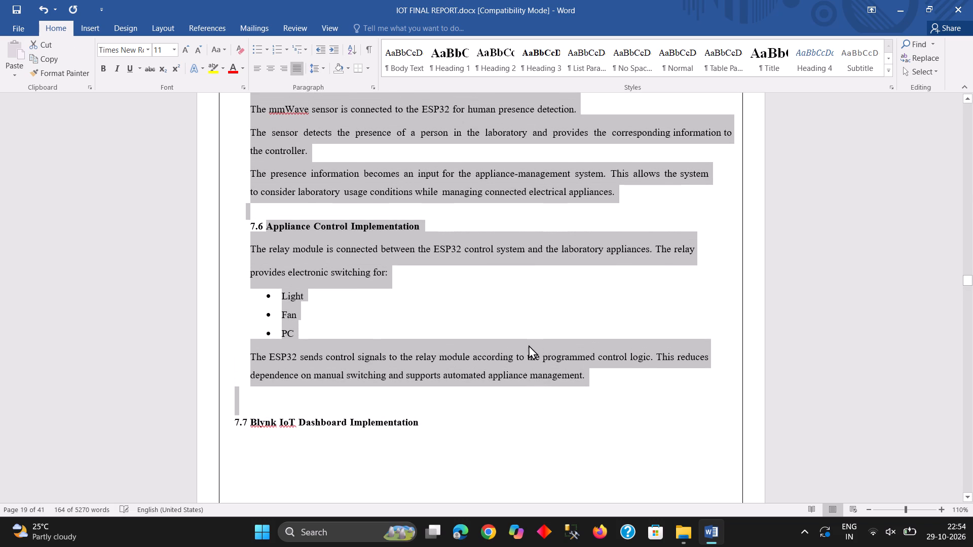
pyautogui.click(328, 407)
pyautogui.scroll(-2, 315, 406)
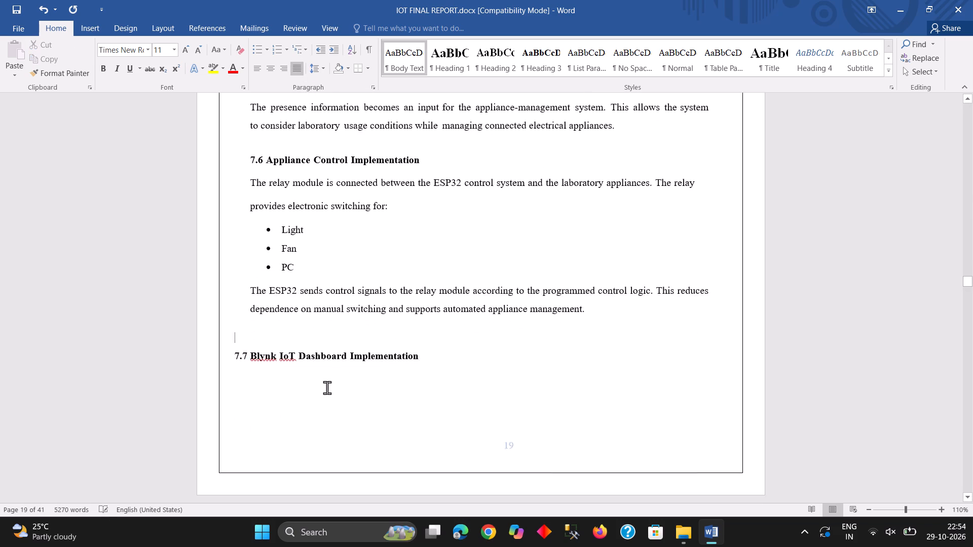
# Examine the indents and layout of sections 7.7 through 7.12 on pages 19 to 23.
pyautogui.scroll(-2, 327, 387)
pyautogui.scroll(1, 327, 387)
pyautogui.scroll(-17, 327, 387)
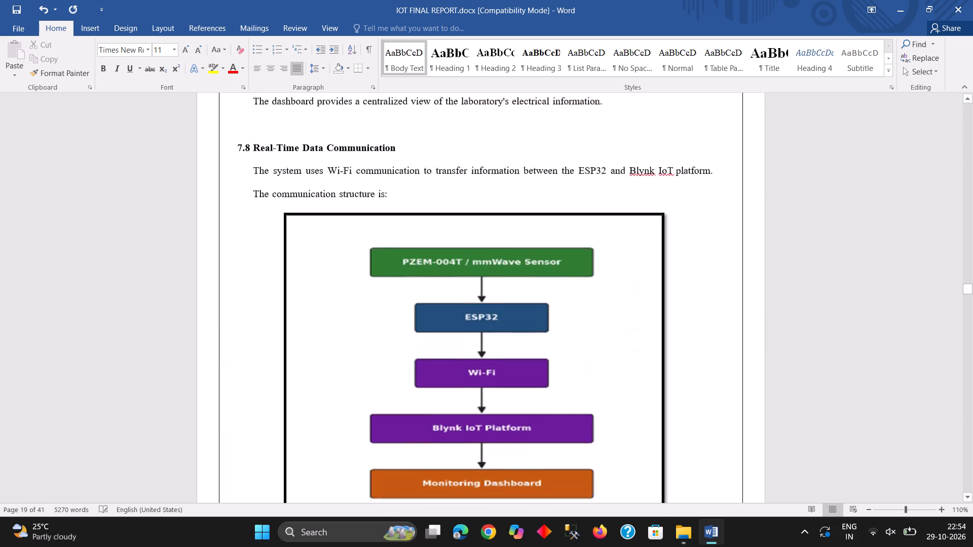
pyautogui.scroll(-6, 336, 386)
pyautogui.scroll(1, 336, 385)
pyautogui.scroll(-4, 336, 385)
pyautogui.scroll(-1, 704, 313)
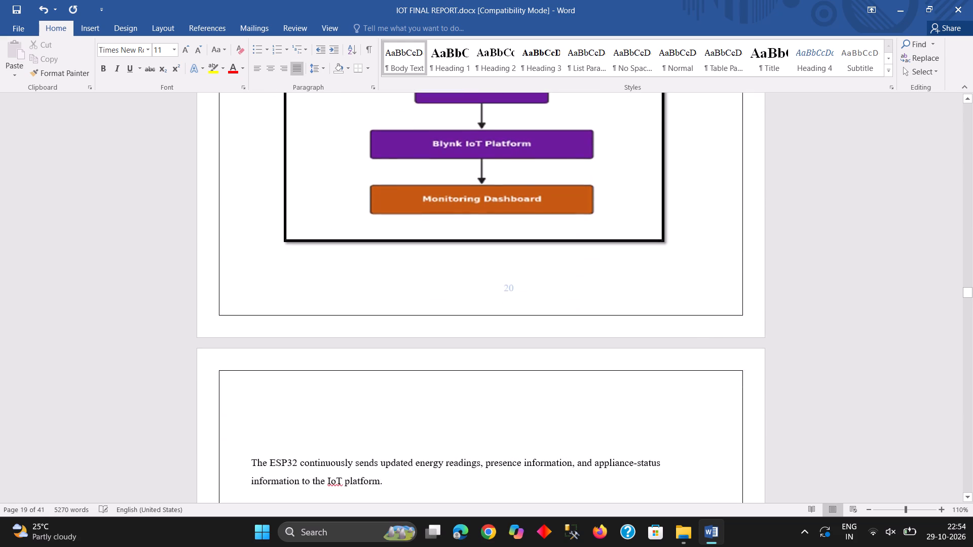
pyautogui.scroll(-7, 704, 312)
pyautogui.scroll(-5, 545, 329)
pyautogui.scroll(-4, 434, 379)
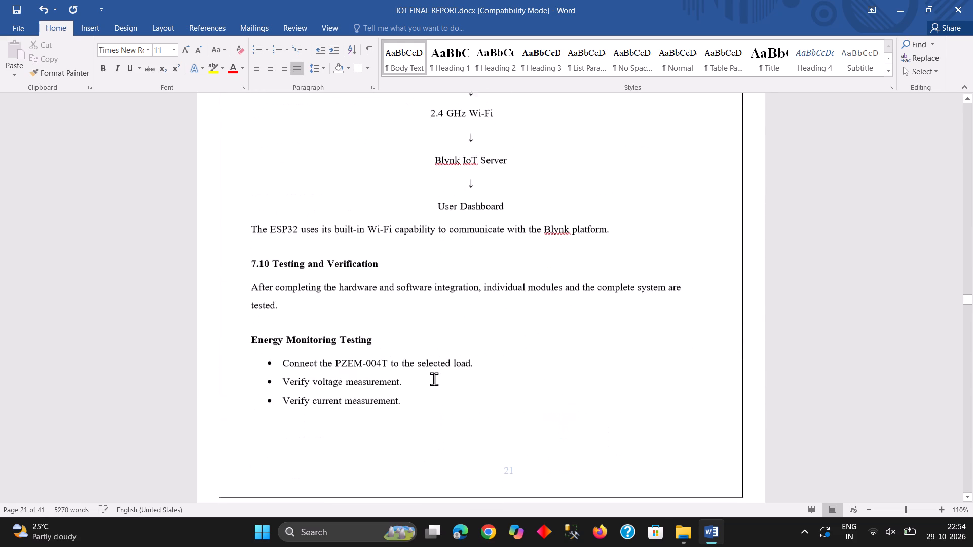
pyautogui.scroll(-8, 433, 377)
pyautogui.scroll(-7, 527, 274)
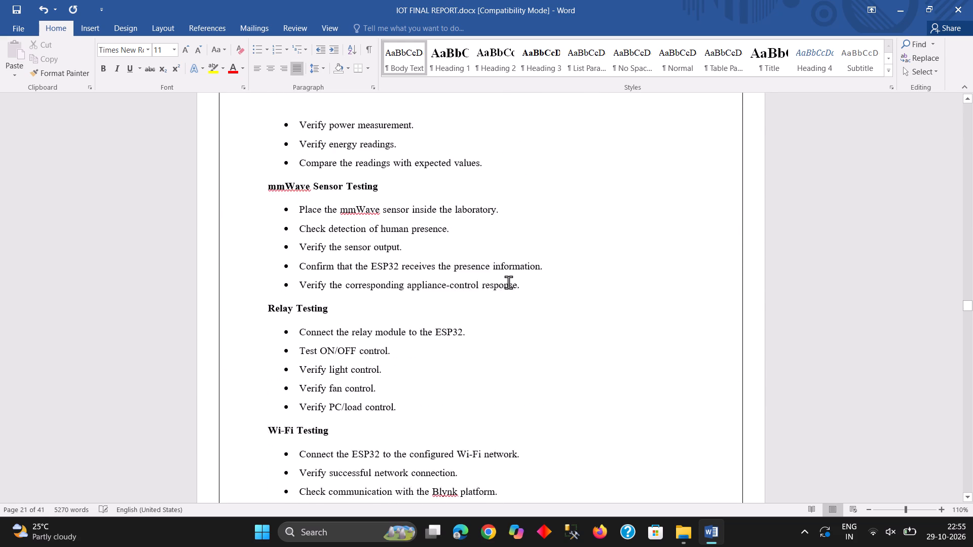
pyautogui.scroll(-19, 508, 283)
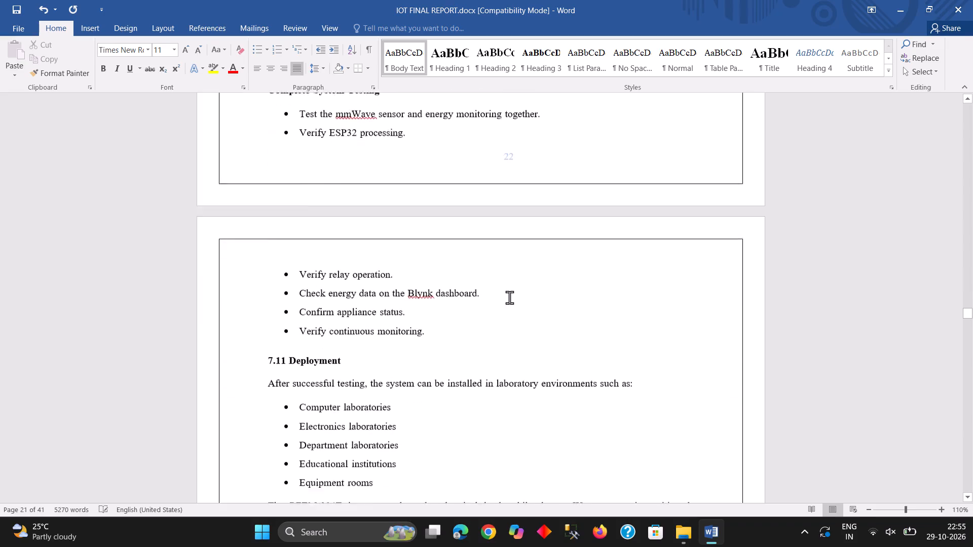
pyautogui.scroll(-12, 509, 297)
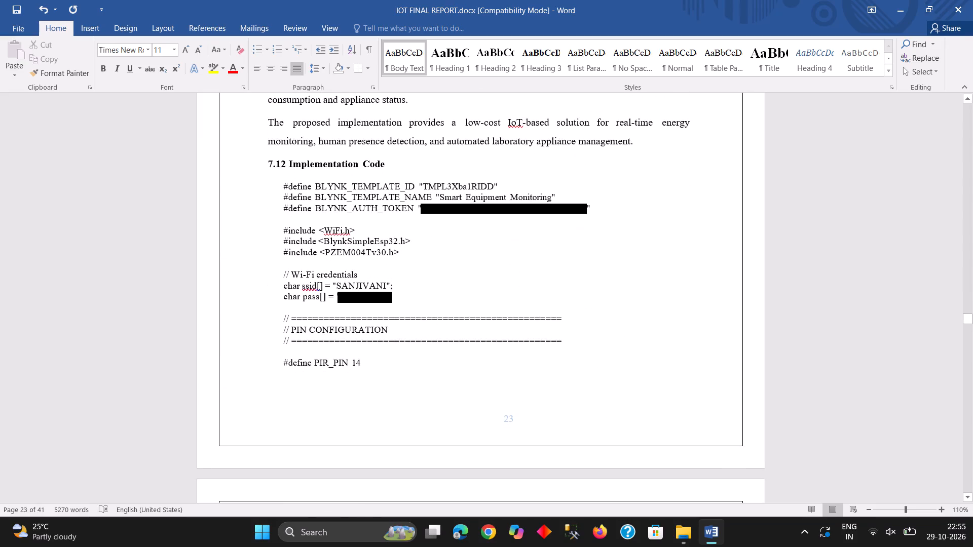
# Set the line spacing of the entire code listing under 7.12 Implementation Code to 1.0.
pyautogui.moveTo(281, 188); pyautogui.dragTo(365, 443)
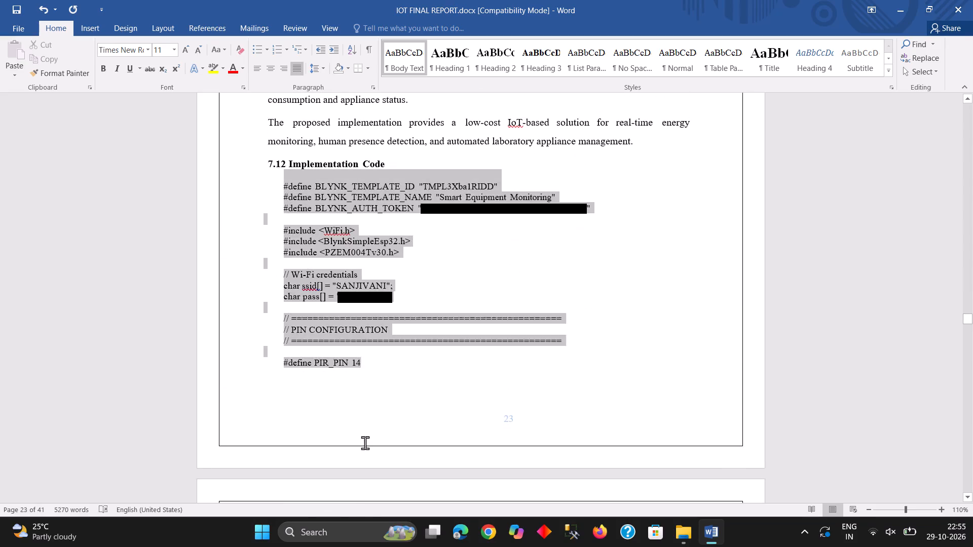
pyautogui.moveTo(365, 443); pyautogui.dragTo(370, 546)
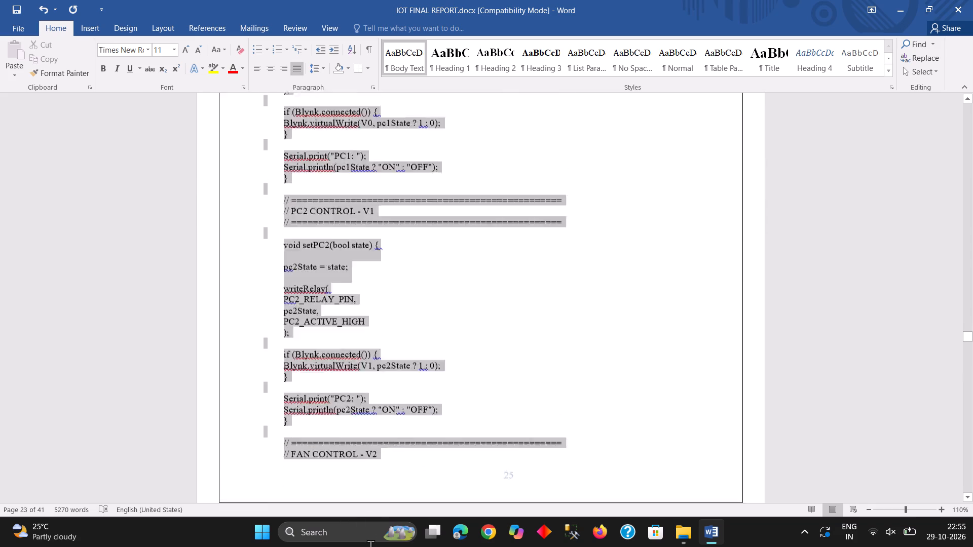
pyautogui.moveTo(370, 546); pyautogui.dragTo(359, 528)
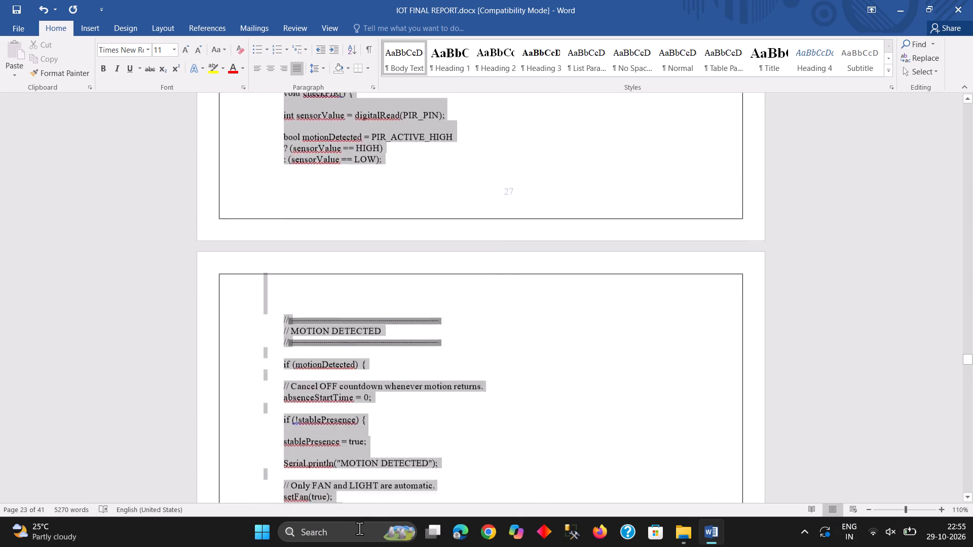
pyautogui.moveTo(359, 528); pyautogui.dragTo(362, 524)
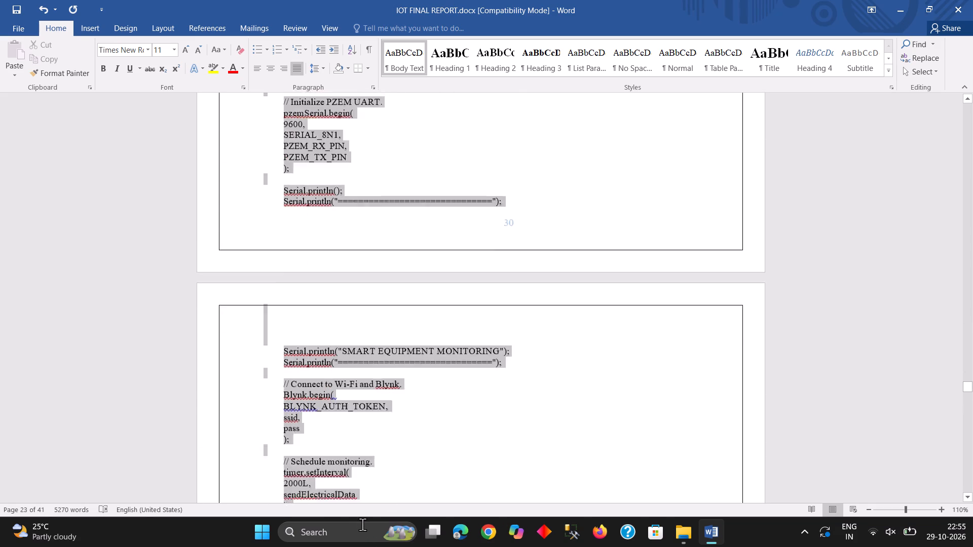
pyautogui.moveTo(362, 524); pyautogui.dragTo(307, 187)
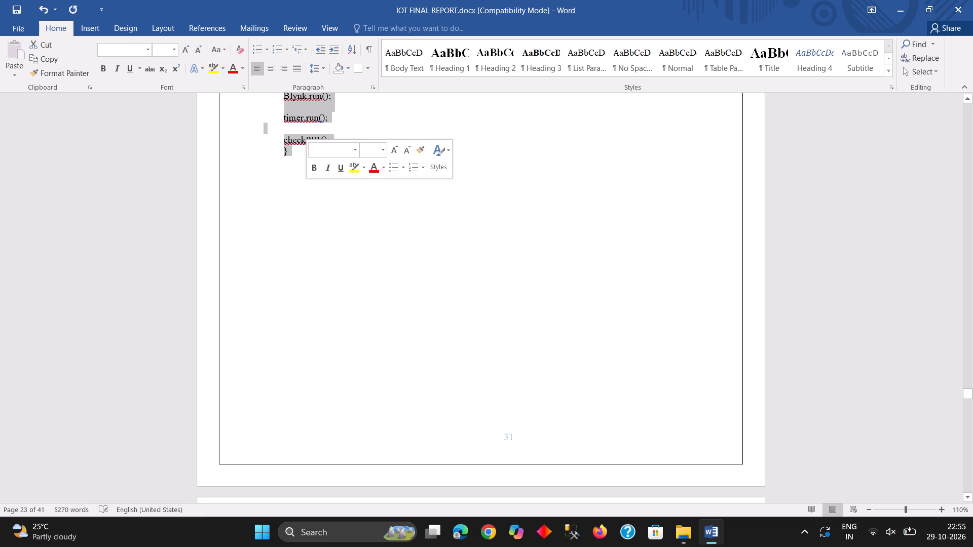
pyautogui.click(316, 70)
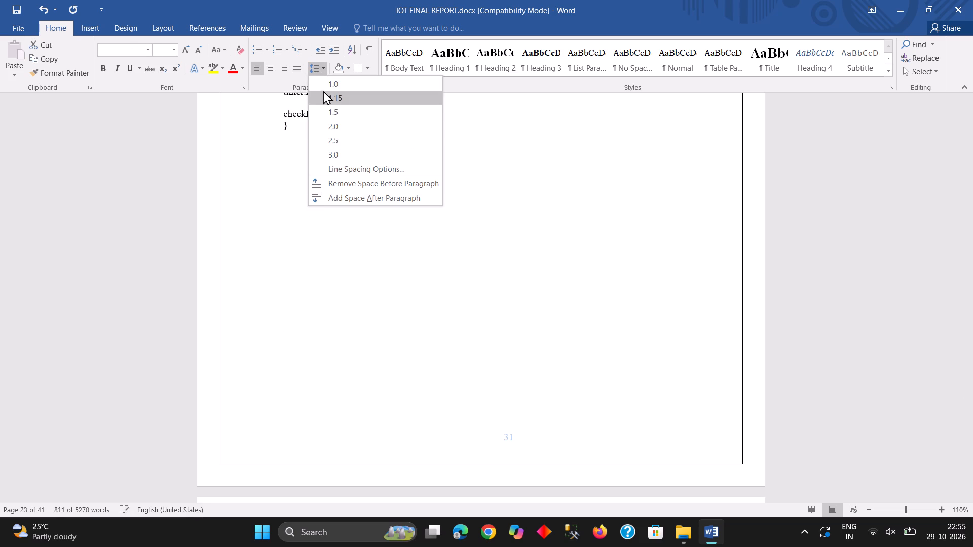
pyautogui.click(323, 86)
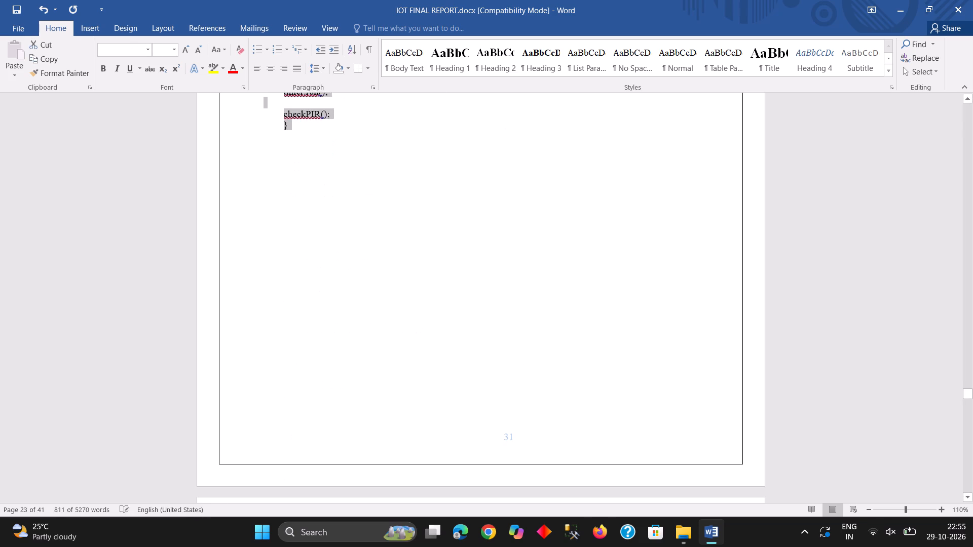
# Bring up the paragraph indent and spacing settings for the selected 7.12 code listing.
pyautogui.scroll(10, 382, 191)
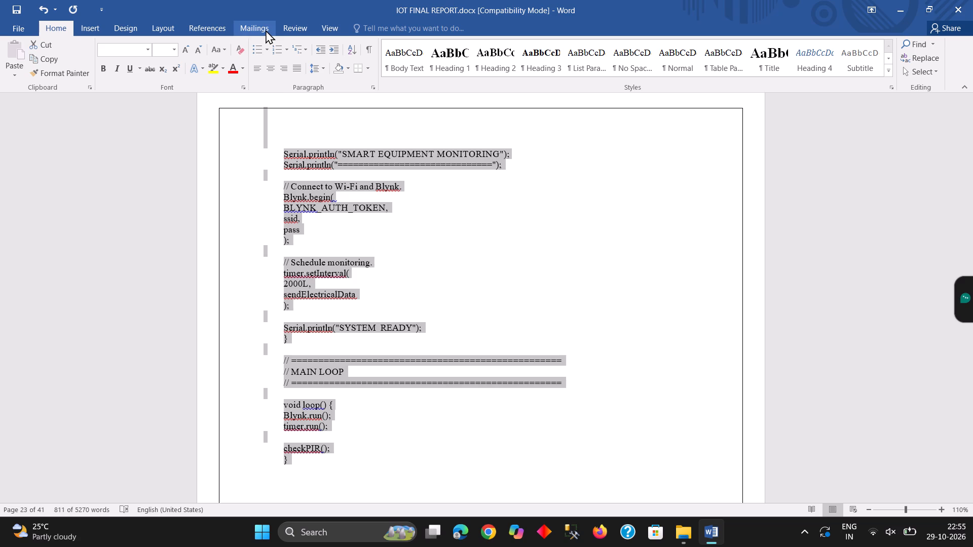
pyautogui.click(174, 31)
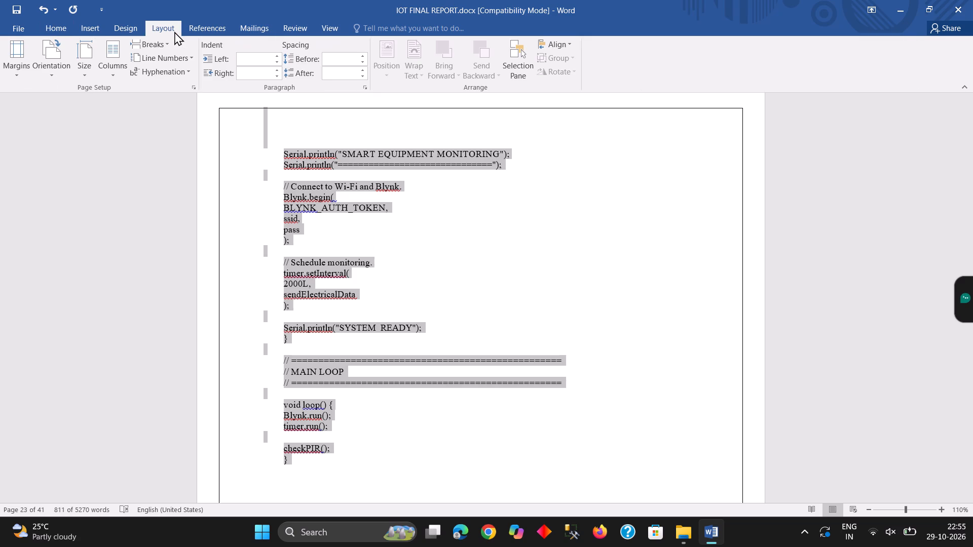
# Set the left indent of the selected program code, ending with the main loop, to 0 cm.
pyautogui.click(280, 61)
pyautogui.click(280, 61)
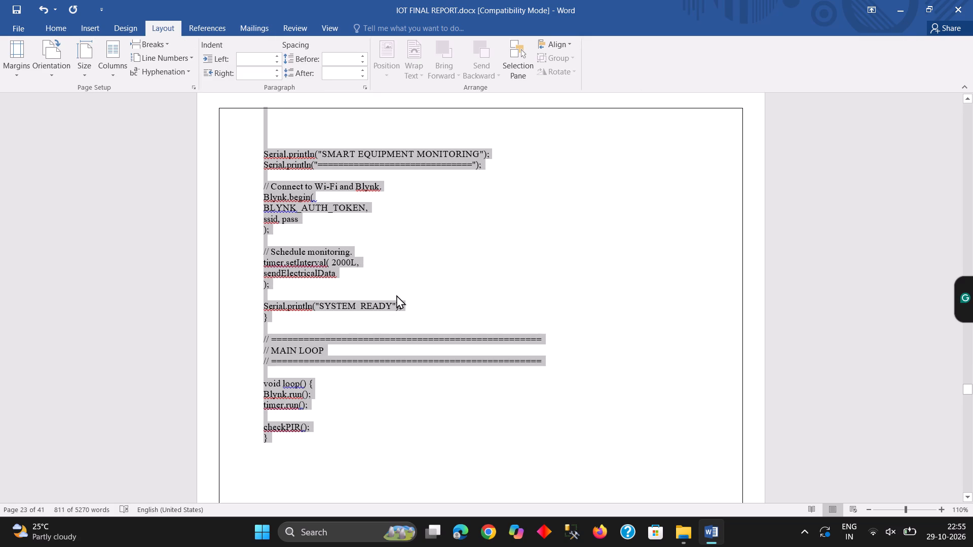
pyautogui.scroll(9, 396, 291)
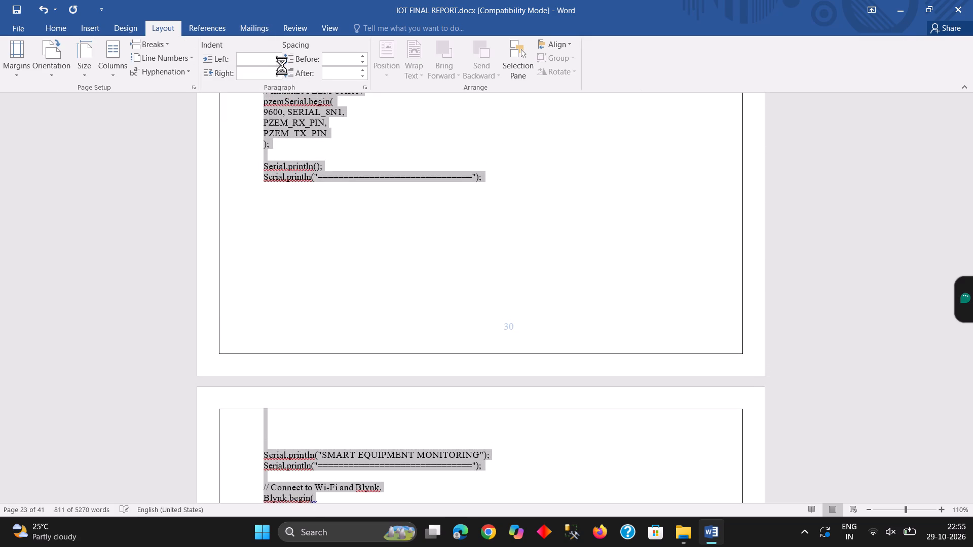
pyautogui.click(277, 66)
pyautogui.click(277, 63)
# Check the alignment of the program code listing across pages 29 and 30.
pyautogui.scroll(15, 367, 311)
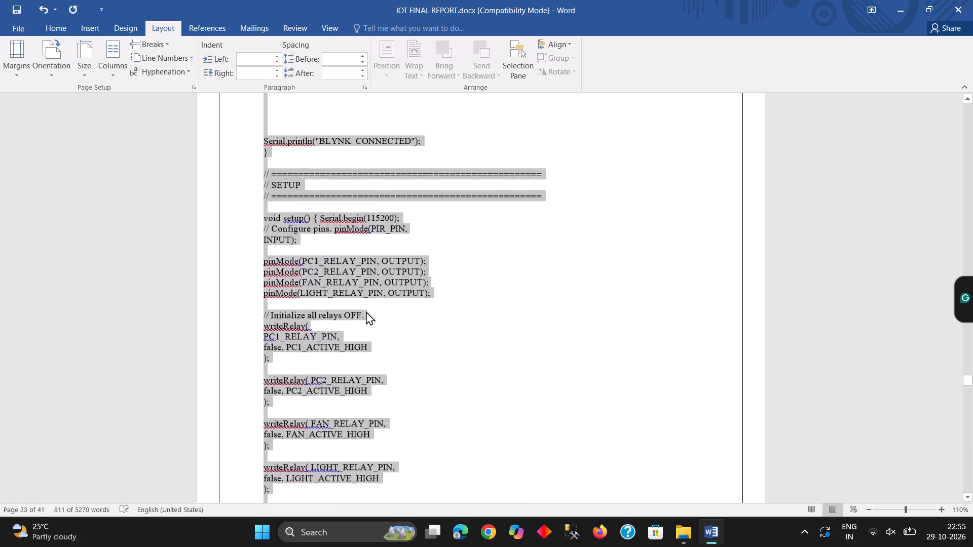
pyautogui.scroll(15, 366, 311)
pyautogui.click(363, 312)
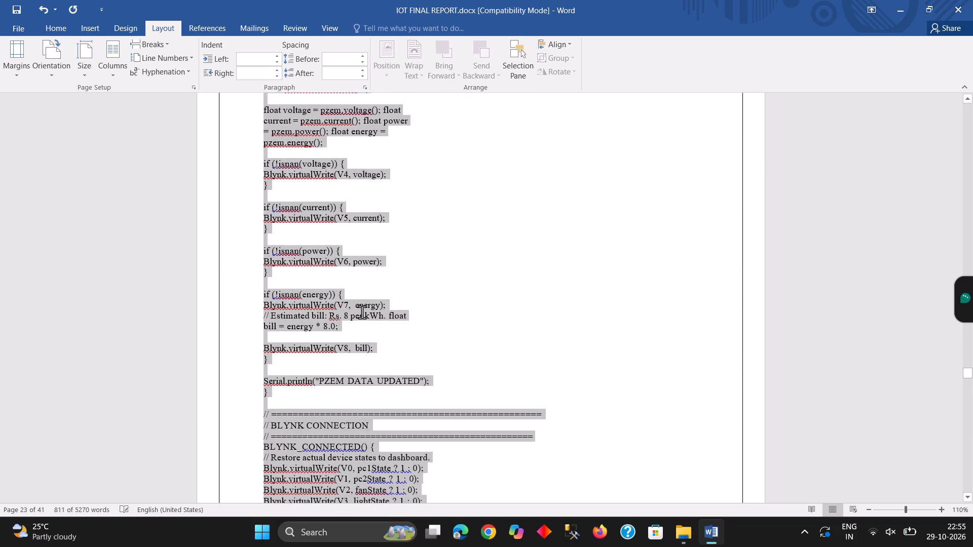
pyautogui.scroll(5, 362, 311)
pyautogui.scroll(-9, 362, 311)
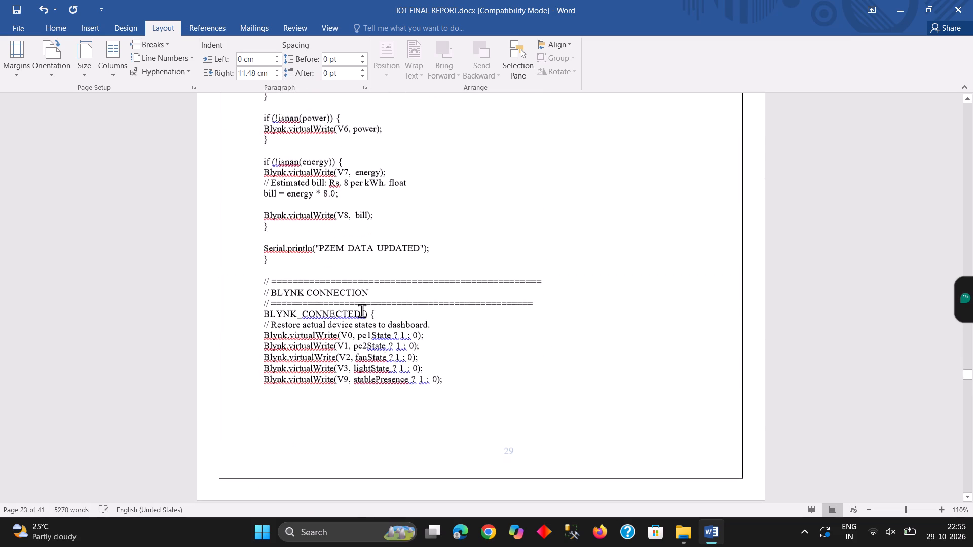
pyautogui.scroll(-2, 362, 310)
pyautogui.scroll(-5, 467, 291)
pyautogui.scroll(1, 483, 314)
pyautogui.scroll(-1, 483, 314)
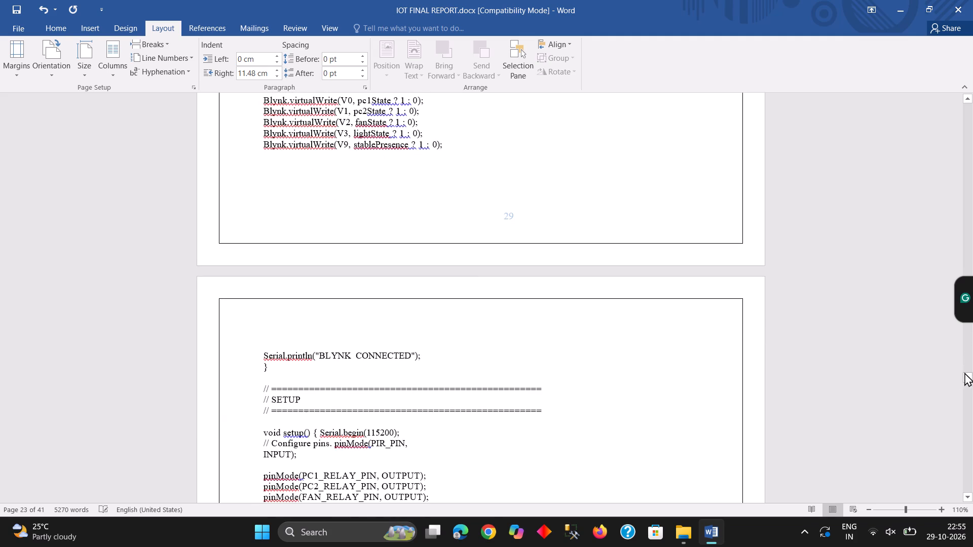
pyautogui.moveTo(966, 374); pyautogui.dragTo(964, 404)
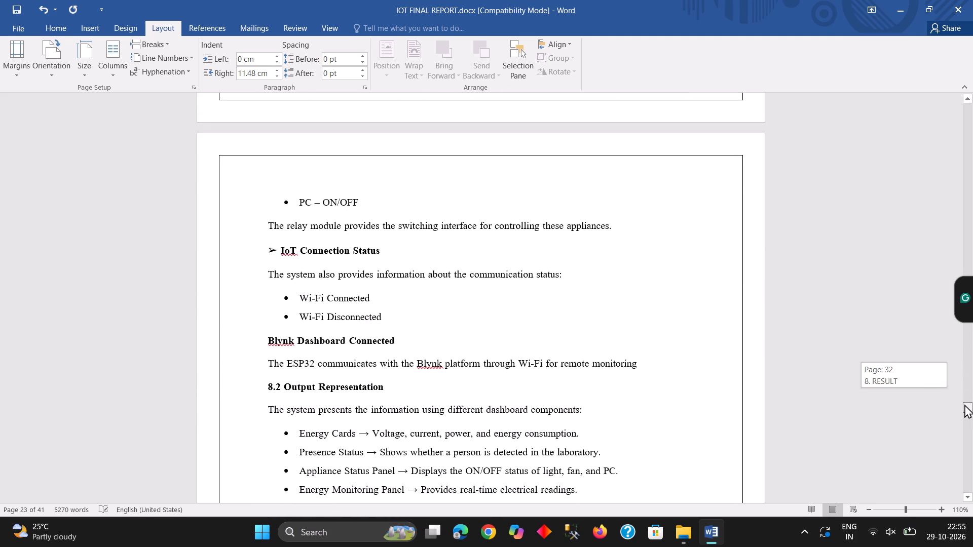
pyautogui.moveTo(964, 404); pyautogui.dragTo(958, 397)
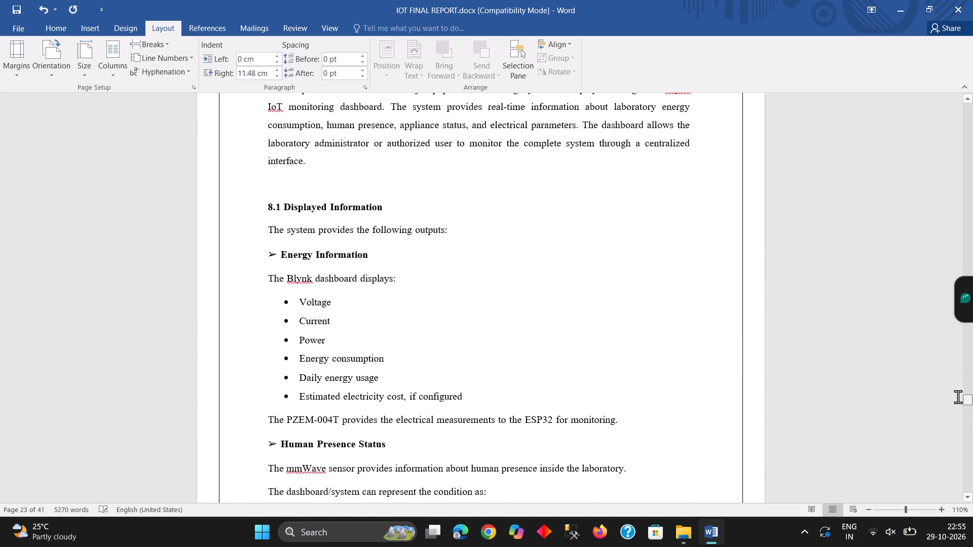
pyautogui.scroll(4, 549, 383)
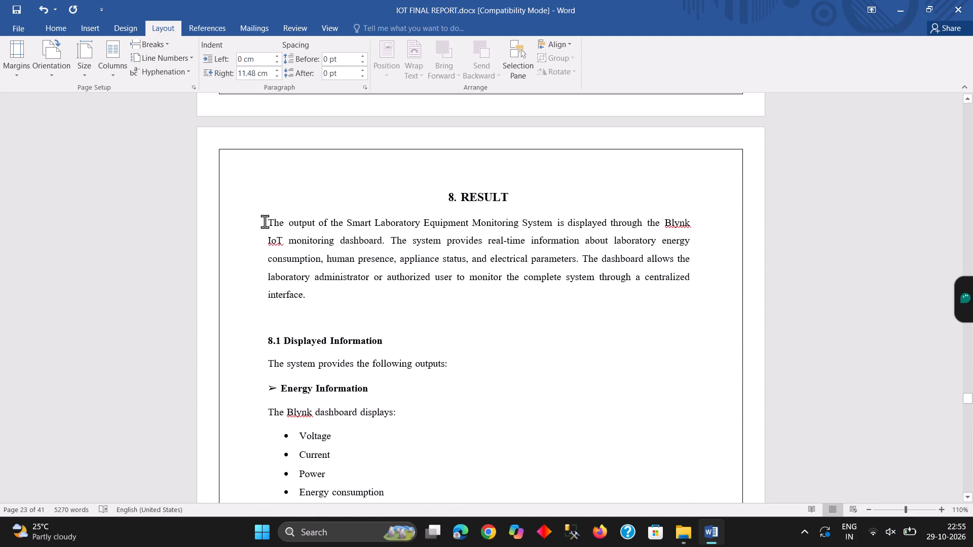
pyautogui.moveTo(265, 221); pyautogui.dragTo(372, 519)
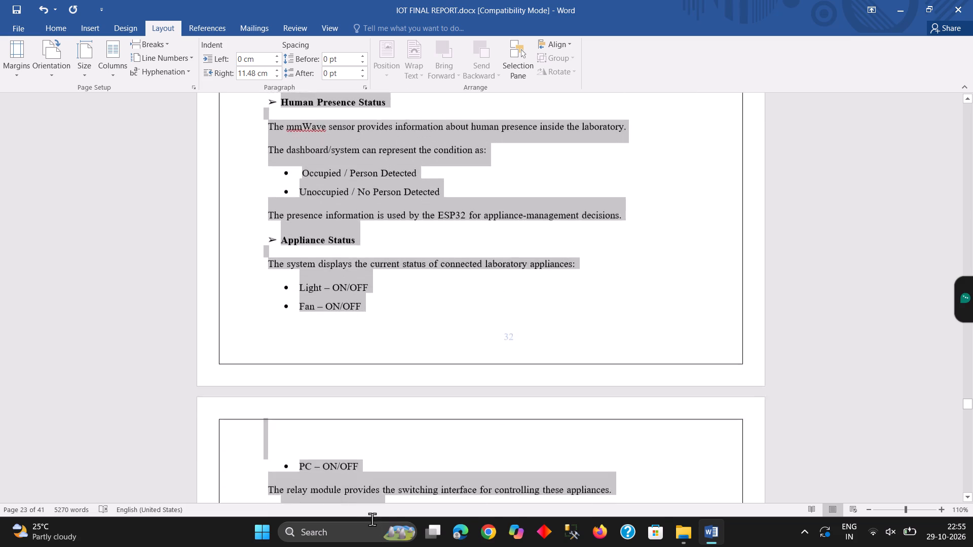
pyautogui.moveTo(372, 519); pyautogui.dragTo(388, 500)
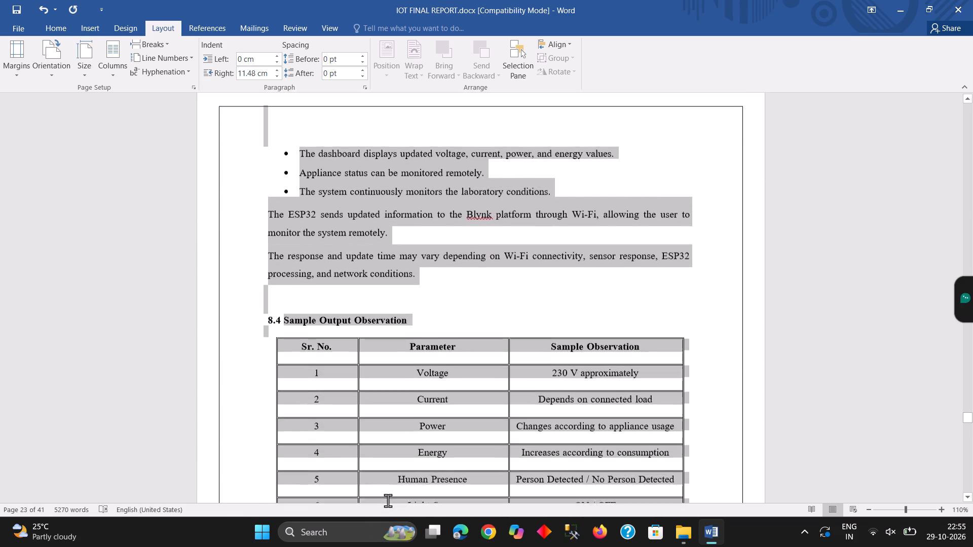
pyautogui.moveTo(388, 500); pyautogui.dragTo(457, 405)
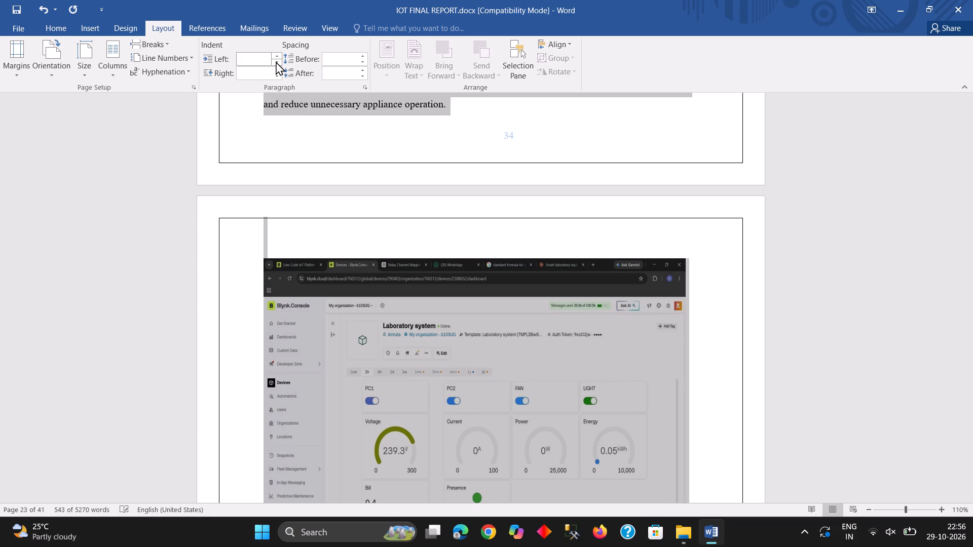
pyautogui.click(276, 61)
pyautogui.click(276, 62)
# Decrease the right indent of the selected 8. RESULT content and readjust its left indent.
pyautogui.click(276, 77)
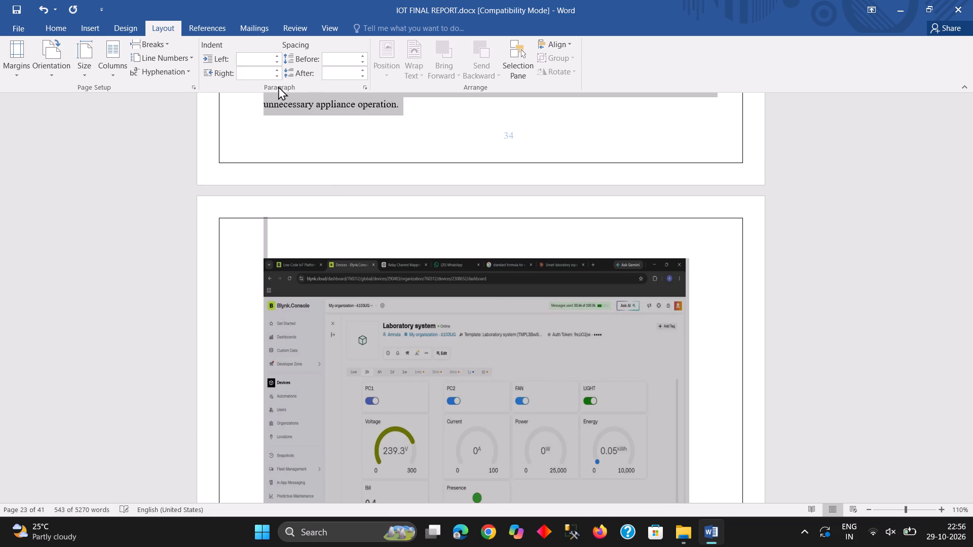
pyautogui.scroll(4, 279, 91)
pyautogui.scroll(9, 325, 232)
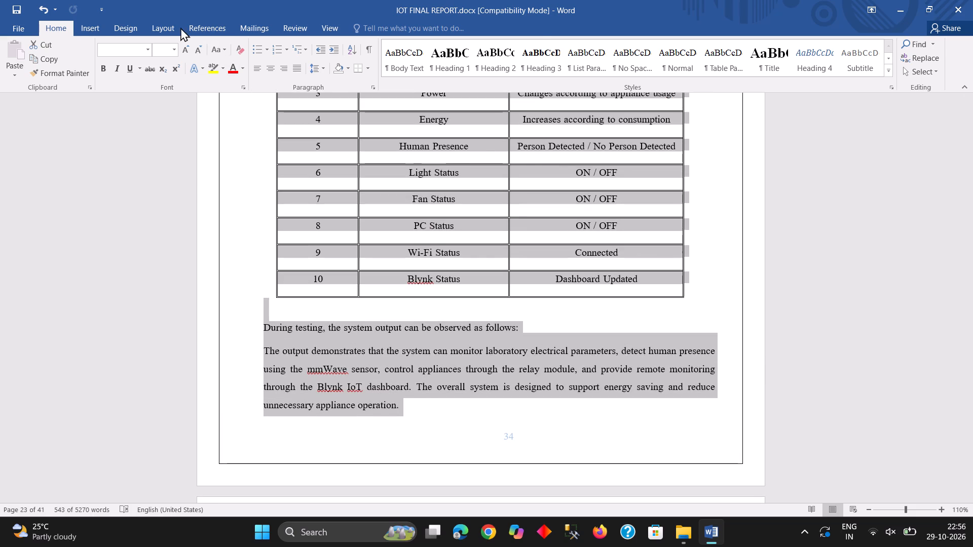
pyautogui.click(167, 26)
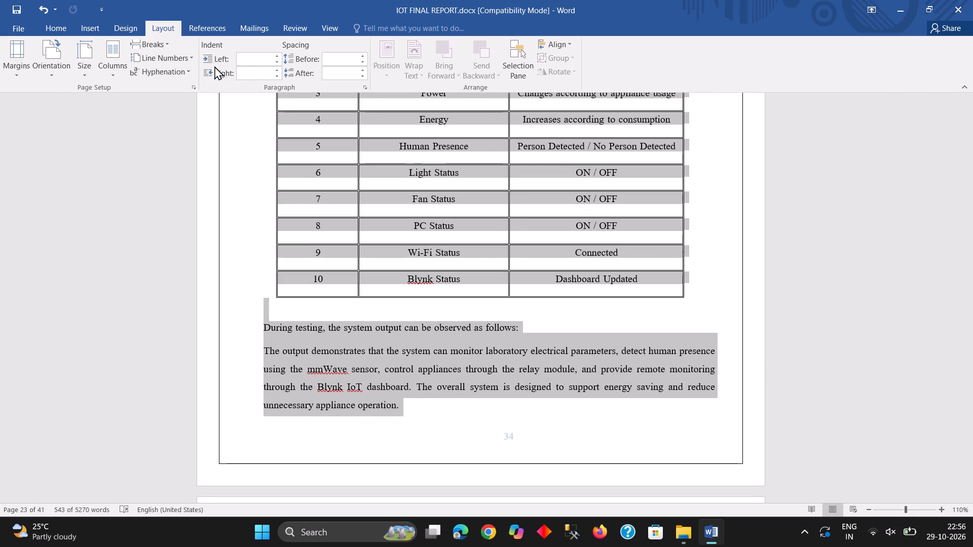
pyautogui.click(276, 59)
pyautogui.click(276, 59)
# Check the alignment of the headings, bullets and paragraphs in section 8, from page 34 back to 8.1 Displayed Information.
pyautogui.scroll(18, 327, 230)
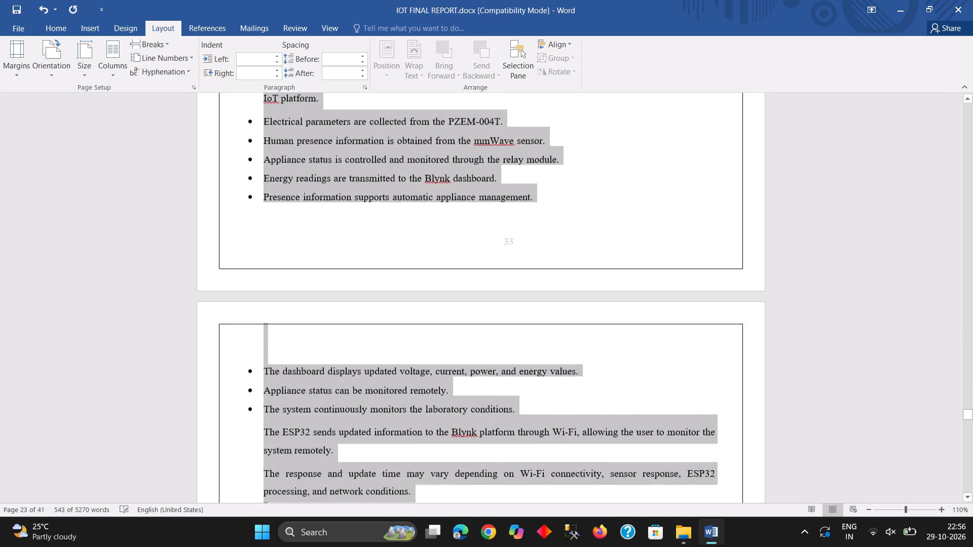
pyautogui.scroll(18, 317, 227)
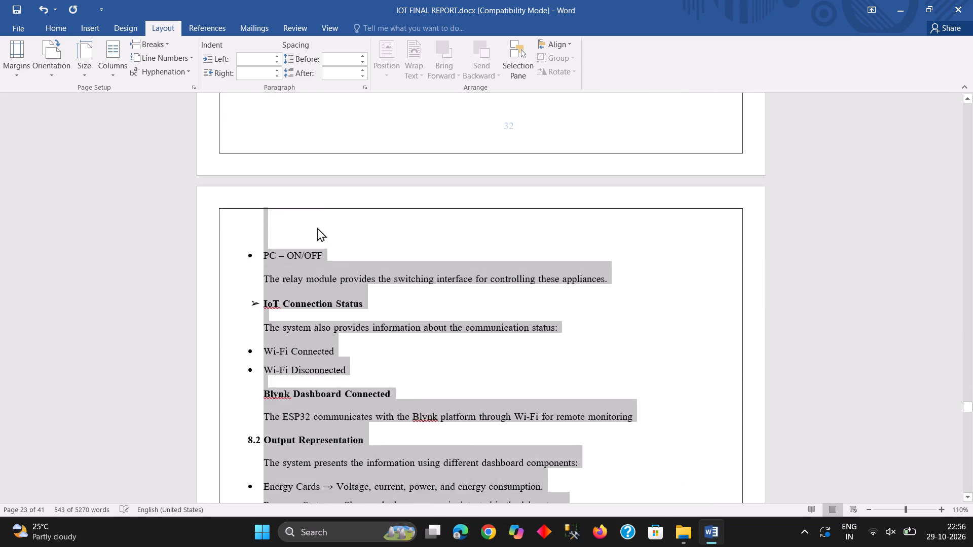
pyautogui.scroll(18, 317, 227)
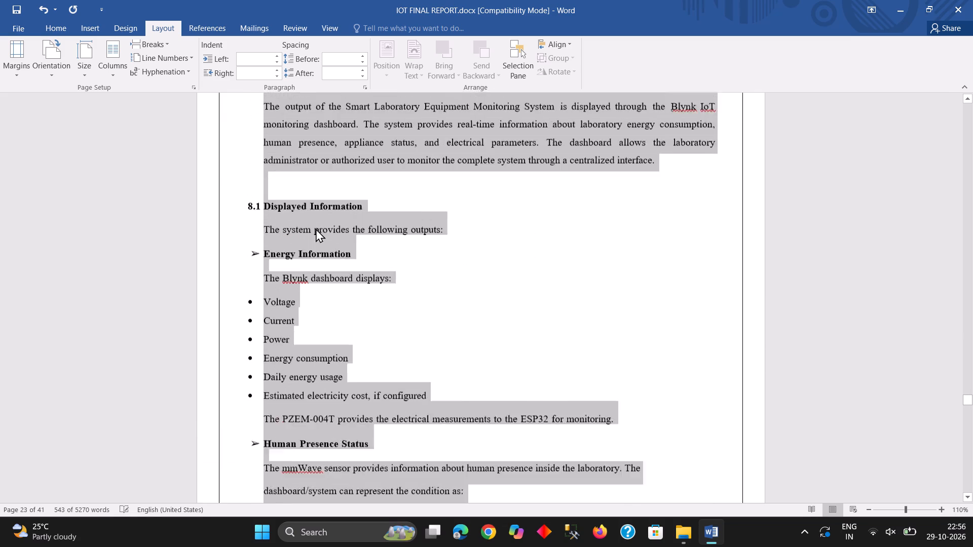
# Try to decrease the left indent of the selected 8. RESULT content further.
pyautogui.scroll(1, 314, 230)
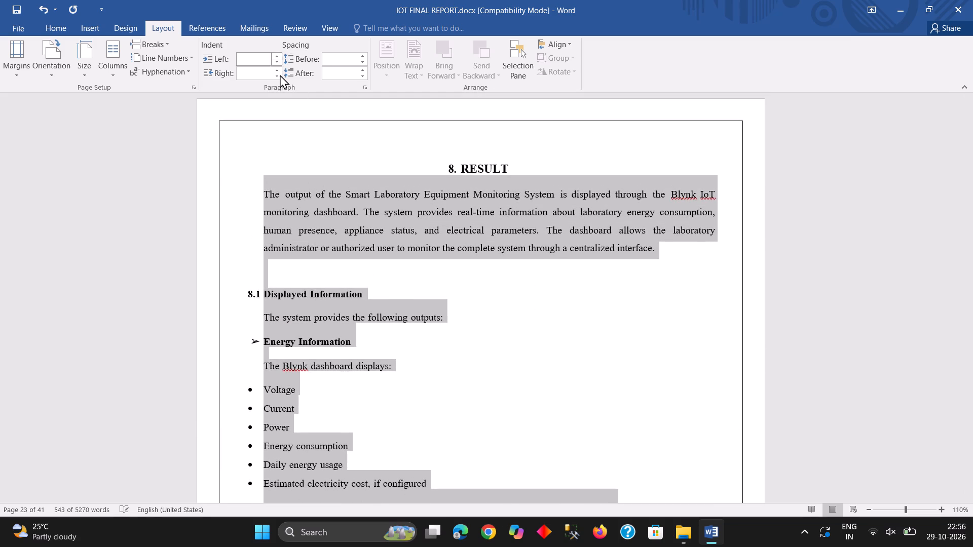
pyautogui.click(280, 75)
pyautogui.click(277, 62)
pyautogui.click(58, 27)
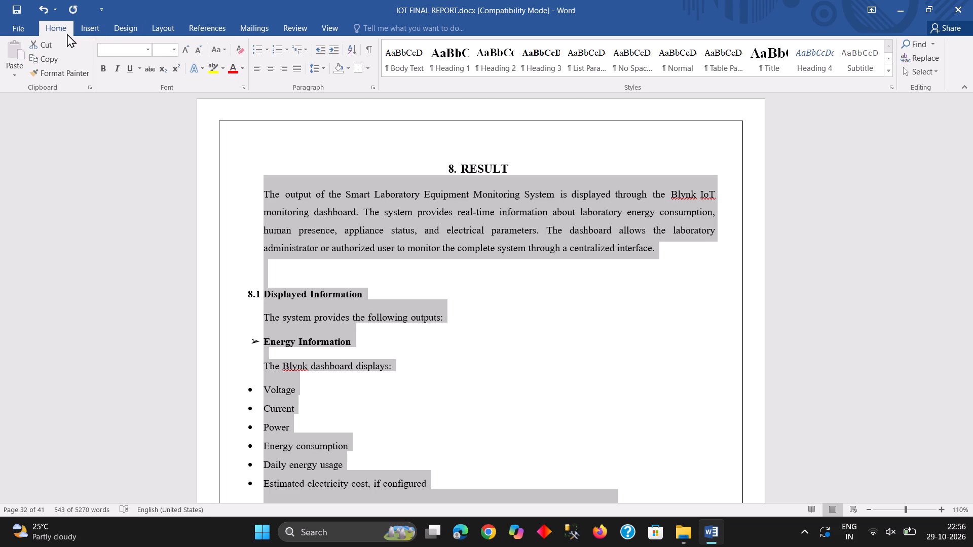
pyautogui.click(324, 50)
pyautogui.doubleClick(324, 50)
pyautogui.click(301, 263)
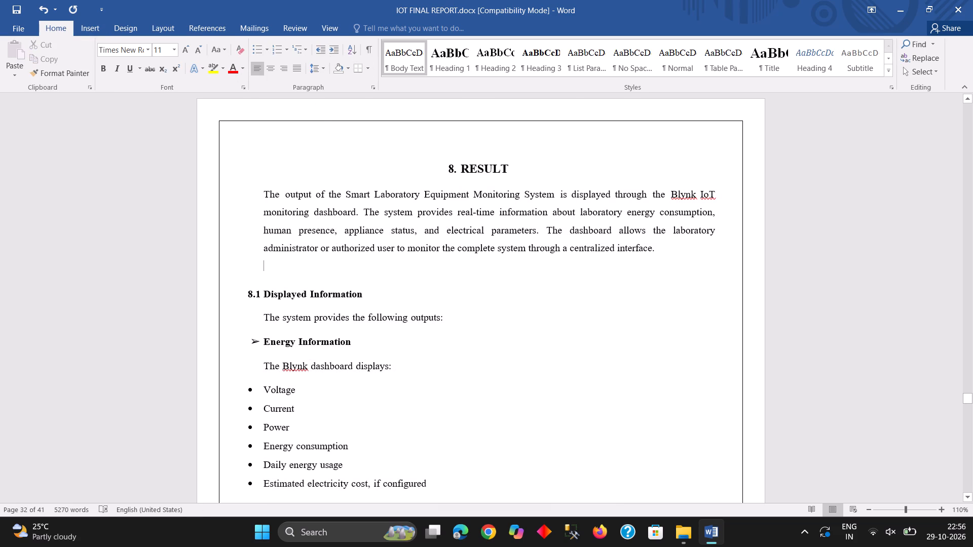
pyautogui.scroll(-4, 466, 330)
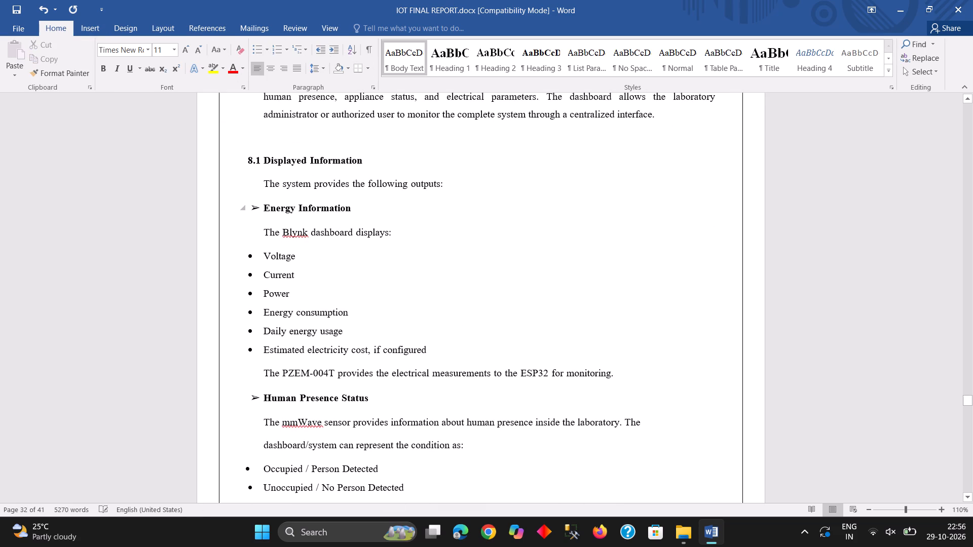
# Undo the left and right indent changes made to the 8. RESULT content.
pyautogui.hotkey('ctrl', 'z')
pyautogui.hotkey('ctrl', 'z')
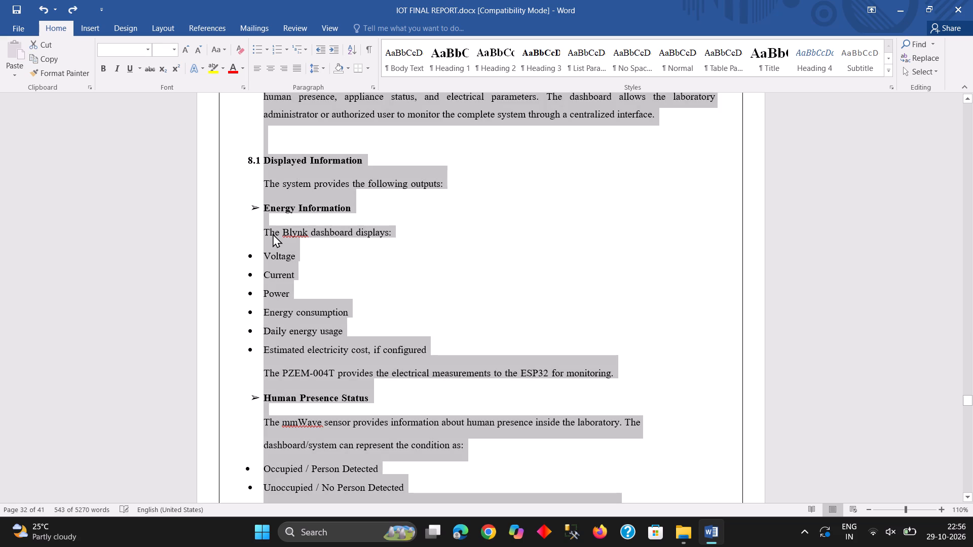
pyautogui.hotkey('ctrl', 'z')
pyautogui.hotkey('ctrl', 'z')
pyautogui.hotkey('ctrl', 'z')
pyautogui.hotkey('ctrl', 'z')
pyautogui.hotkey('ctrl', 'z')
pyautogui.hotkey('ctrl', 'z')
pyautogui.hotkey('ctrl', 'z')
pyautogui.hotkey('ctrl', 'z')
pyautogui.hotkey('ctrl', 'z')
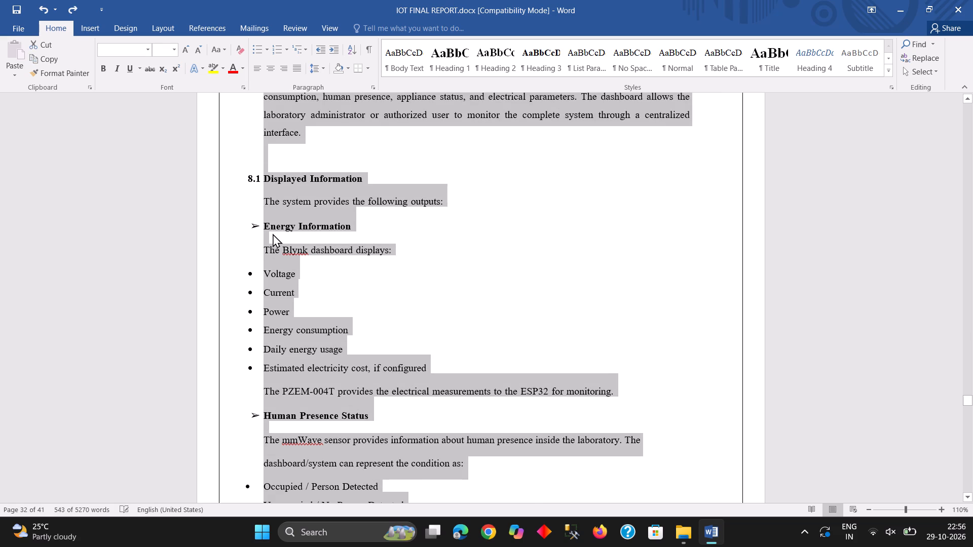
pyautogui.hotkey('ctrl', 'z')
pyautogui.hotkey('ctrl', 'z')
# Decrease the left indent of the opening paragraph under the 8. RESULT heading.
pyautogui.scroll(4, 430, 306)
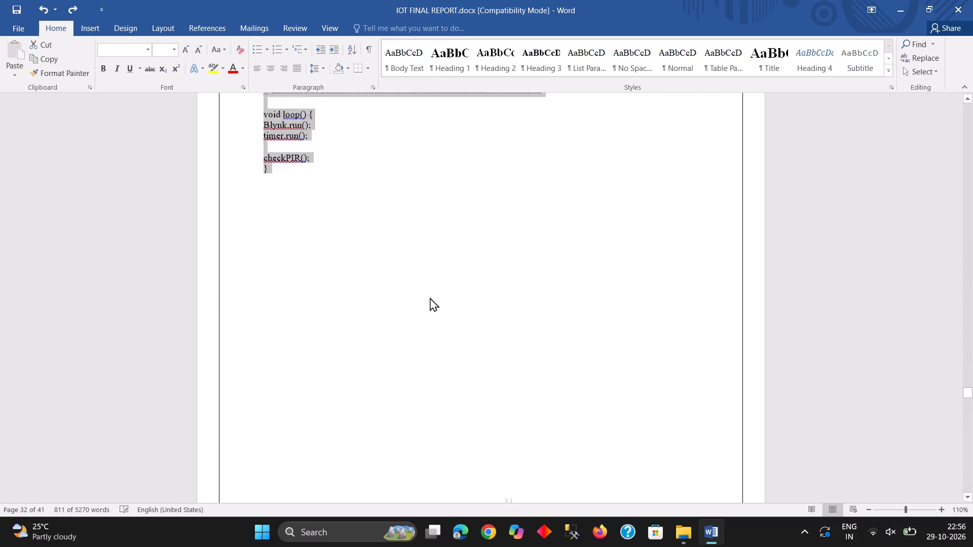
pyautogui.scroll(8, 430, 297)
pyautogui.scroll(-8, 443, 275)
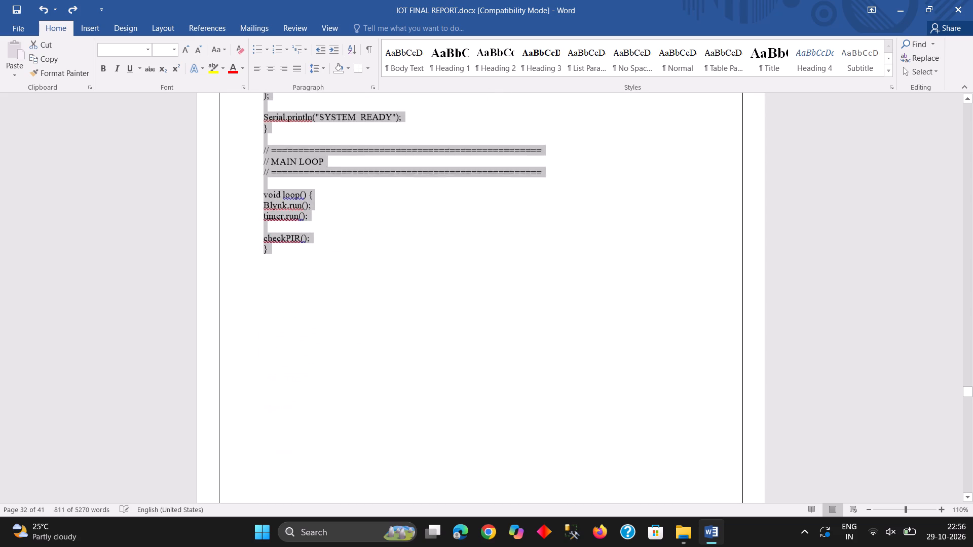
pyautogui.moveTo(966, 392); pyautogui.dragTo(963, 412)
pyautogui.scroll(5, 412, 321)
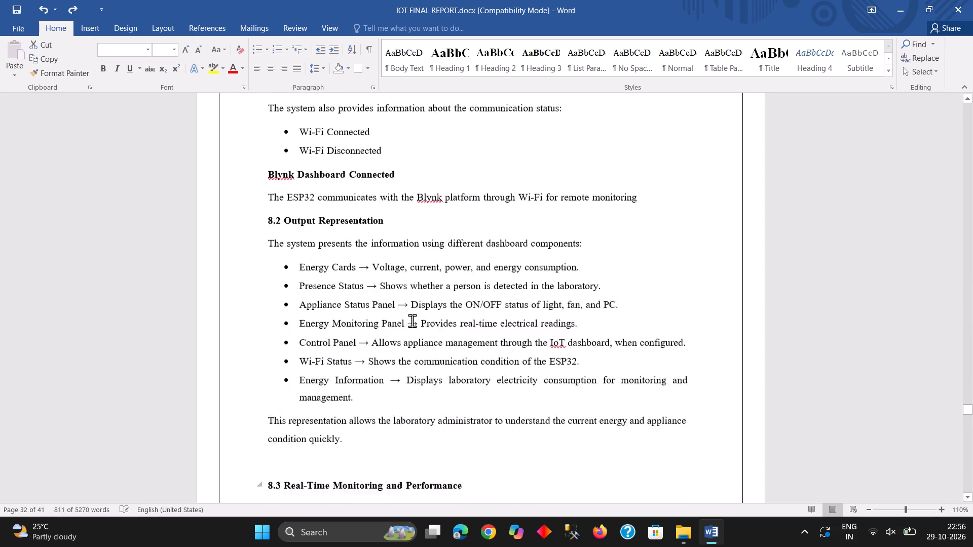
pyautogui.scroll(16, 412, 321)
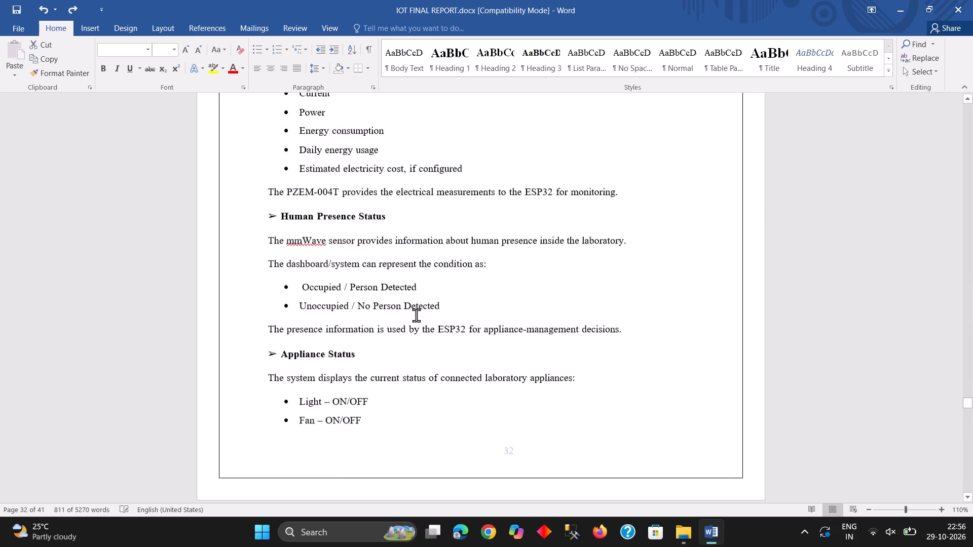
pyautogui.scroll(13, 416, 315)
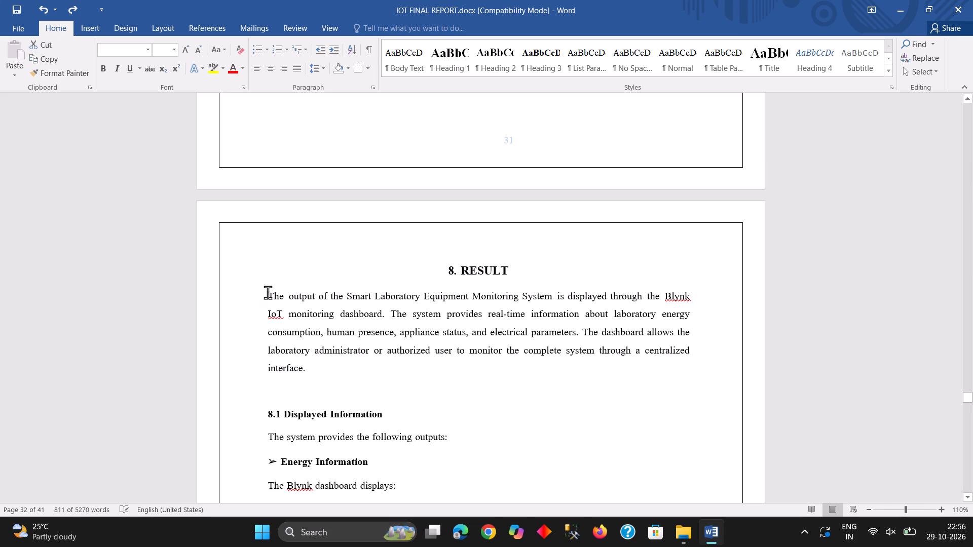
pyautogui.moveTo(268, 292); pyautogui.dragTo(307, 371)
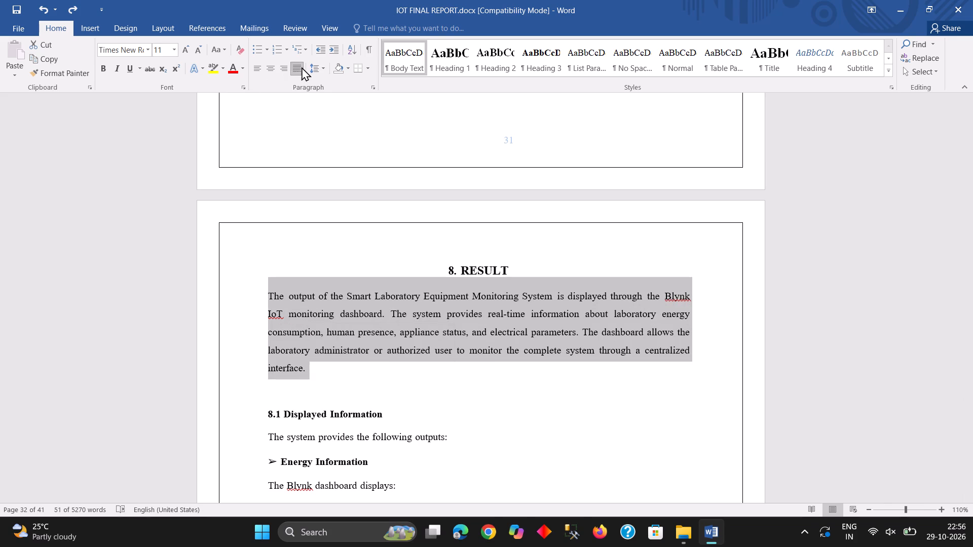
pyautogui.click(322, 56)
pyautogui.tripleClick(323, 55)
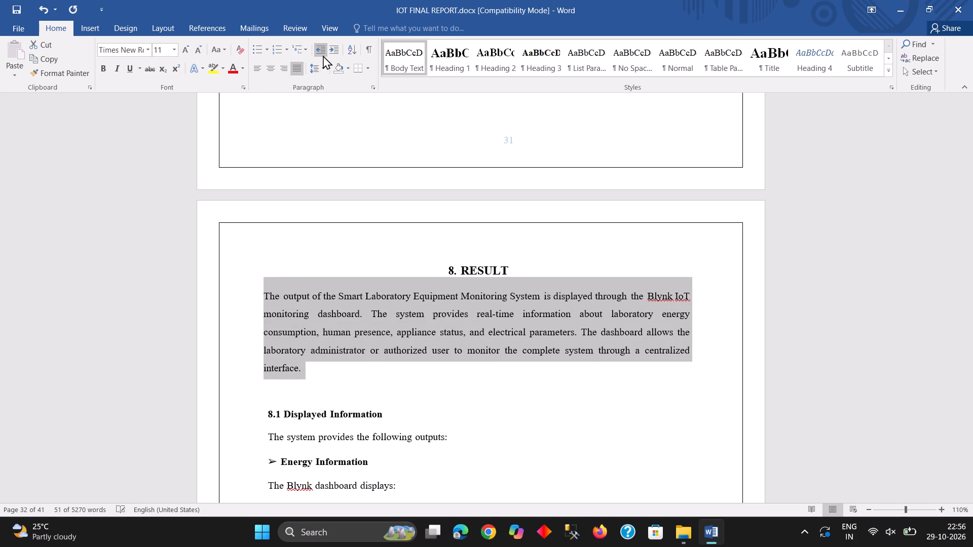
pyautogui.click(323, 55)
# Check the alignment of section 8 from 8.1 Displayed Information through the Blynk dashboard screenshot to the end of page 35.
pyautogui.scroll(-4, 382, 436)
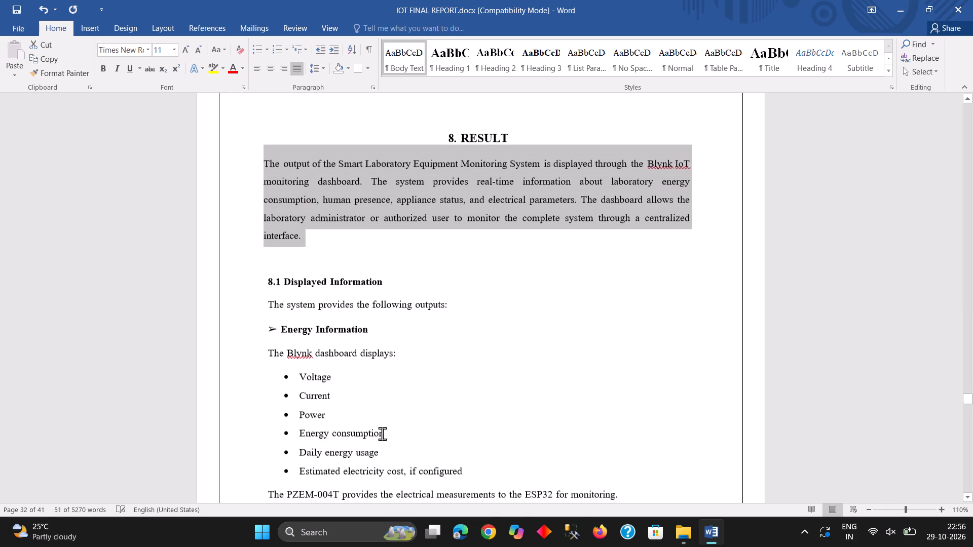
pyautogui.scroll(-17, 382, 430)
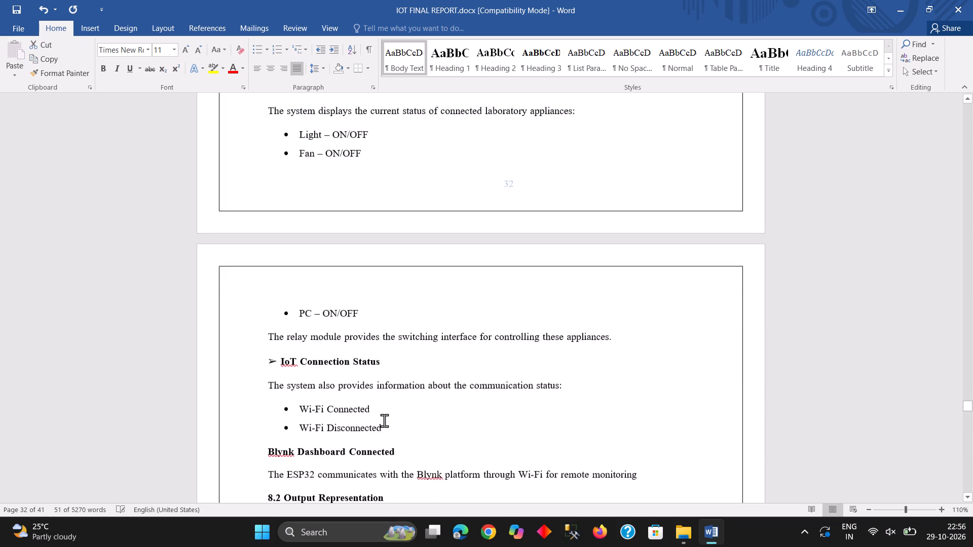
pyautogui.scroll(-16, 384, 420)
pyautogui.scroll(-7, 384, 420)
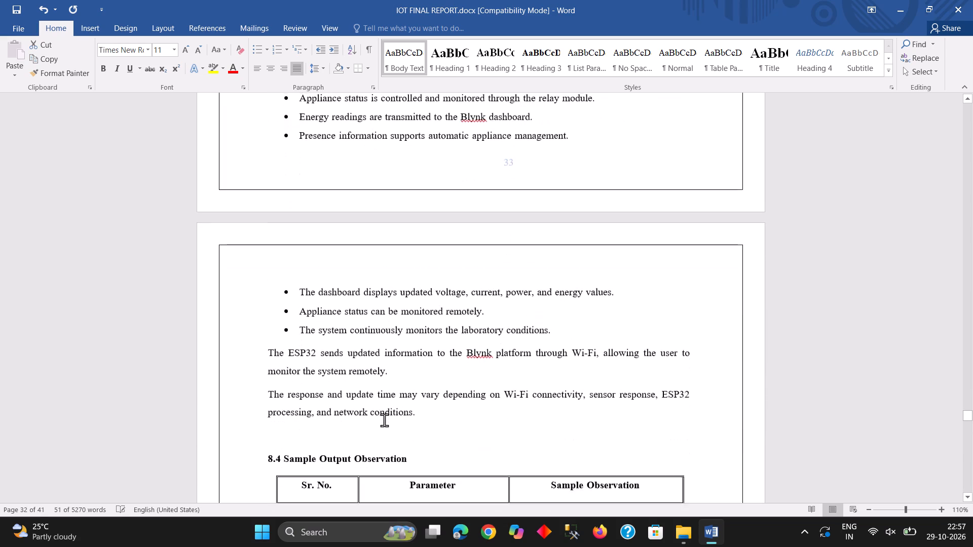
pyautogui.scroll(-18, 384, 420)
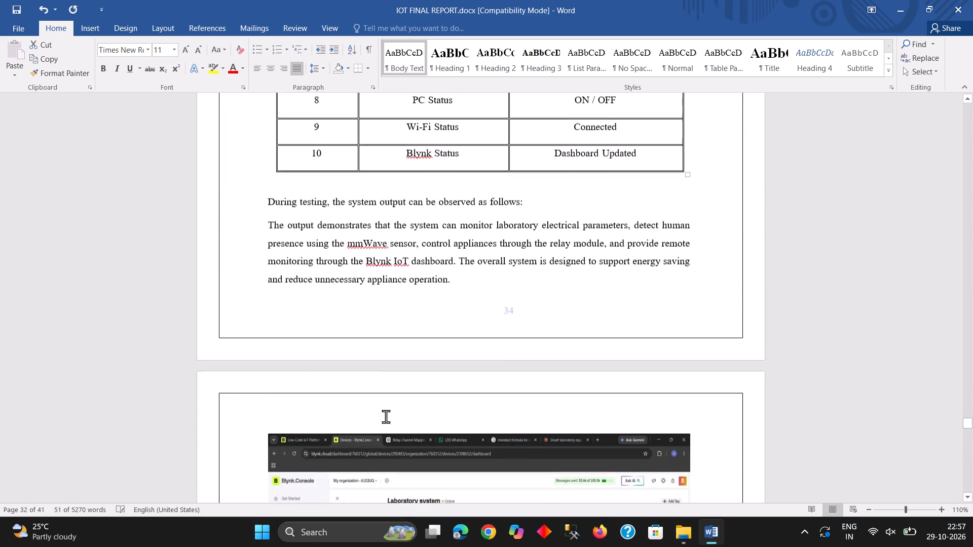
pyautogui.scroll(-13, 386, 415)
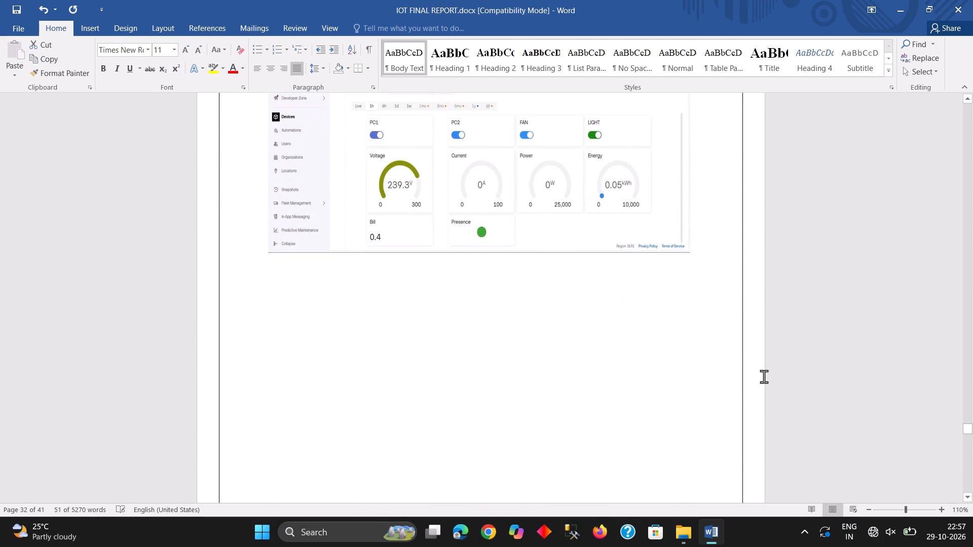
pyautogui.scroll(-5, 641, 389)
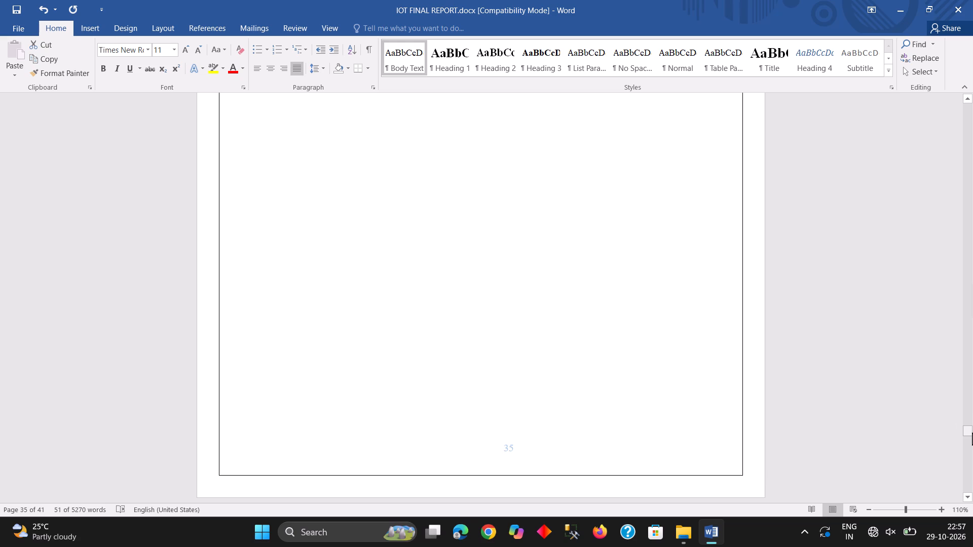
# Skim the report's remaining pages through 12. PARTICIPATION CERTIFICATES, and look back through it to the certificate page on page 2.
pyautogui.moveTo(972, 432); pyautogui.dragTo(967, 477)
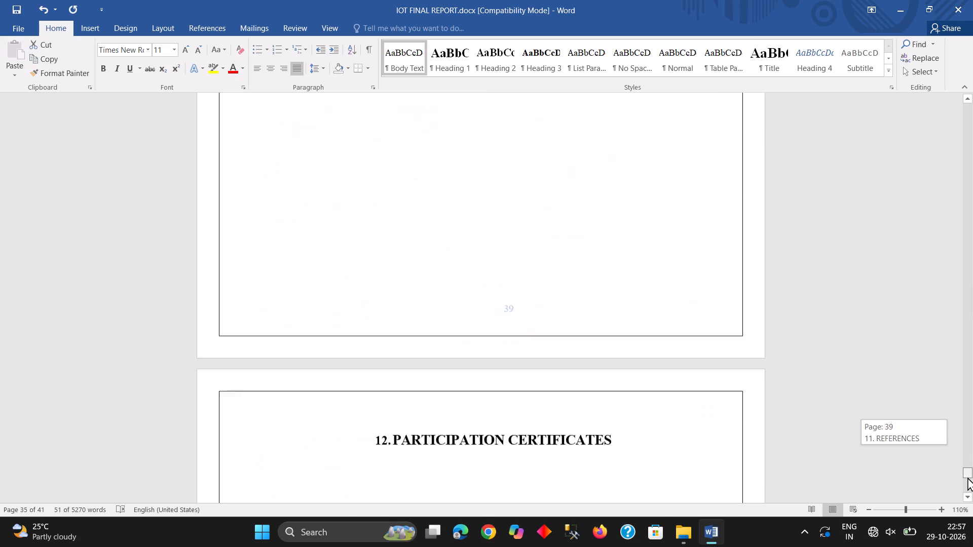
pyautogui.moveTo(967, 477); pyautogui.dragTo(929, 473)
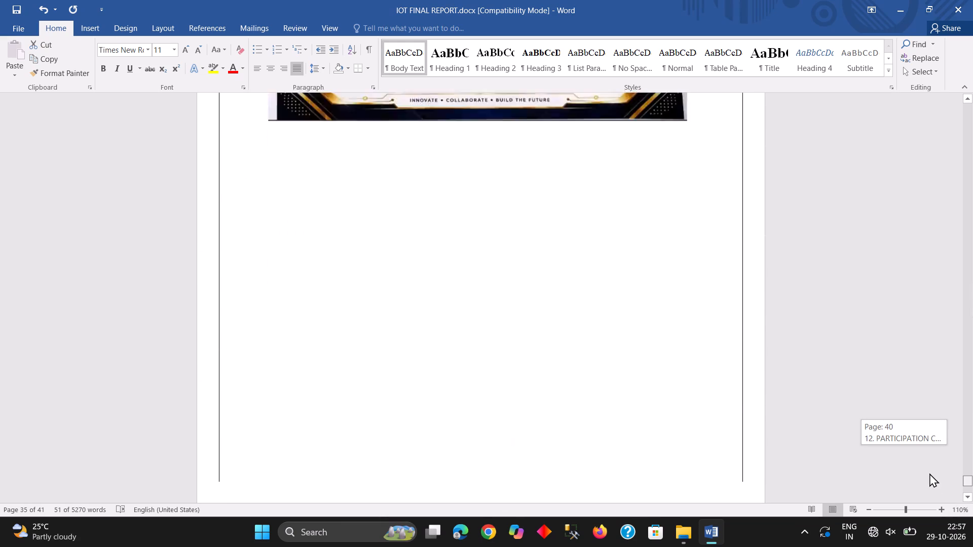
pyautogui.moveTo(929, 473); pyautogui.dragTo(929, 471)
pyautogui.moveTo(968, 471); pyautogui.dragTo(921, 331)
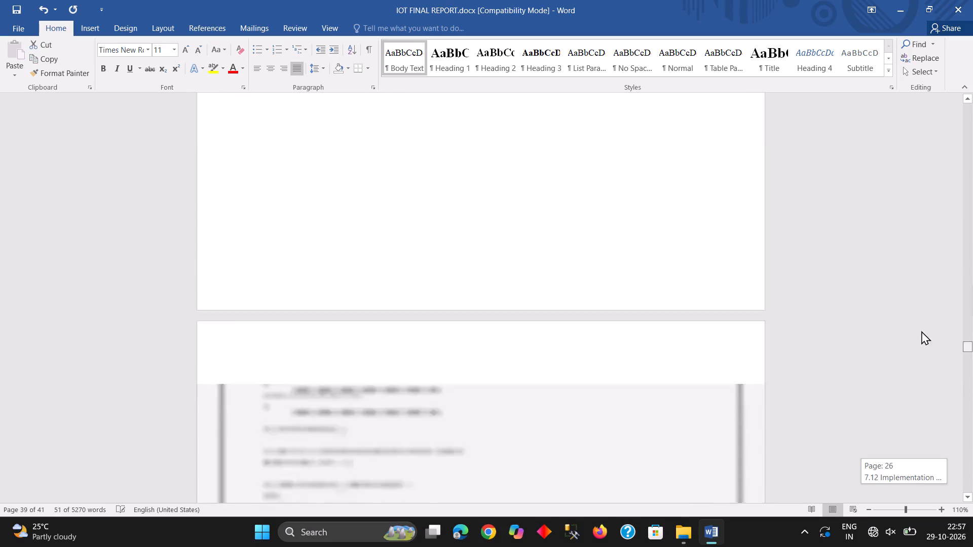
pyautogui.moveTo(921, 331); pyautogui.dragTo(896, 175)
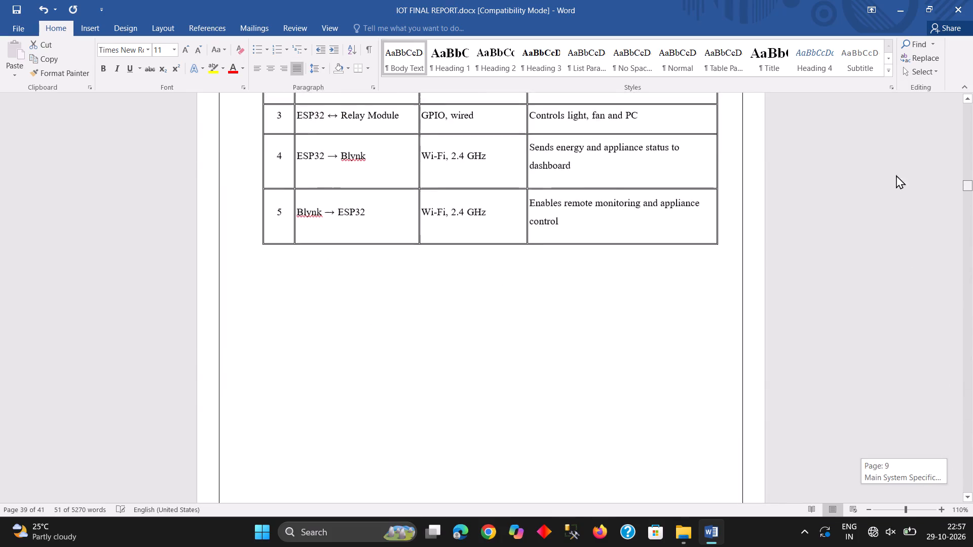
pyautogui.moveTo(896, 175); pyautogui.dragTo(883, 121)
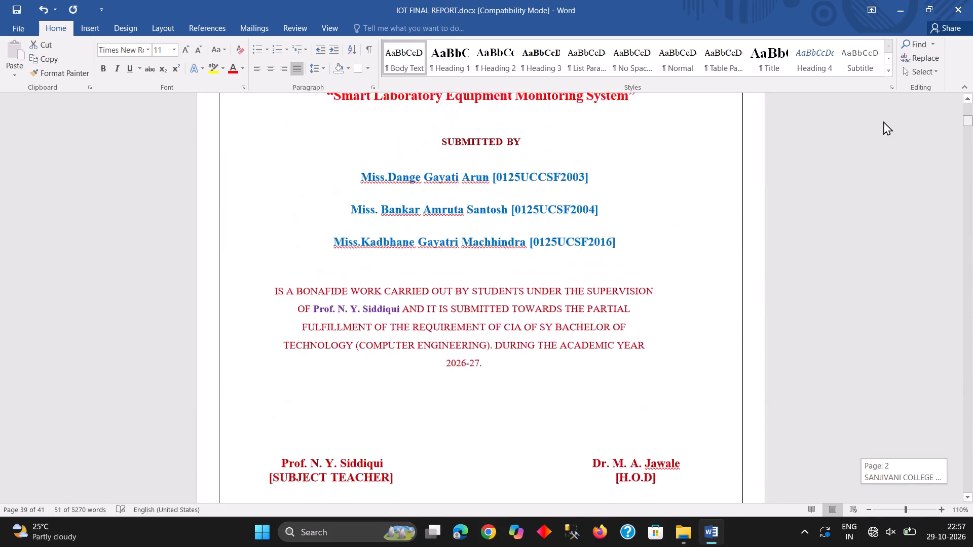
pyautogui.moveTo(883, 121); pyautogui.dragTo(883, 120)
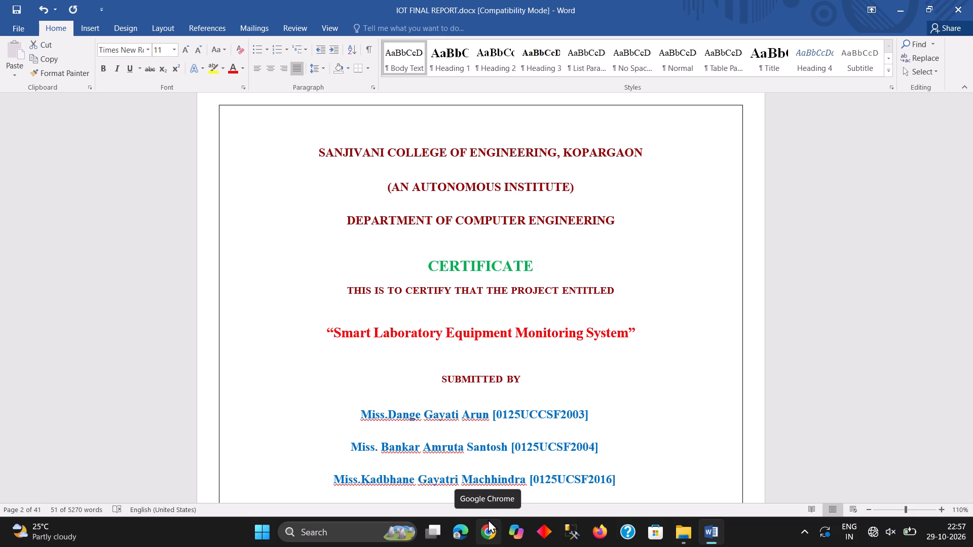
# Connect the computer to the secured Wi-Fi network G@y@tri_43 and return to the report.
pyautogui.click(873, 533)
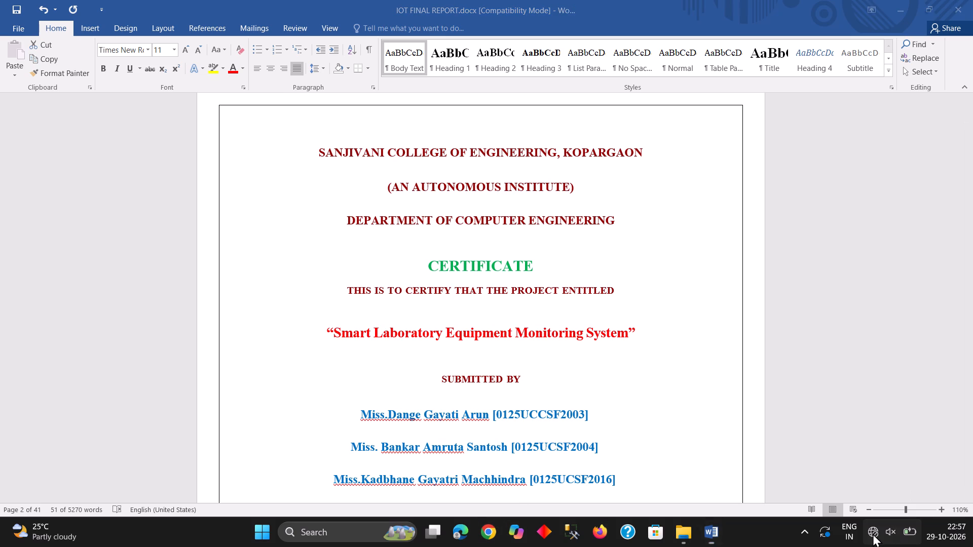
pyautogui.click(790, 299)
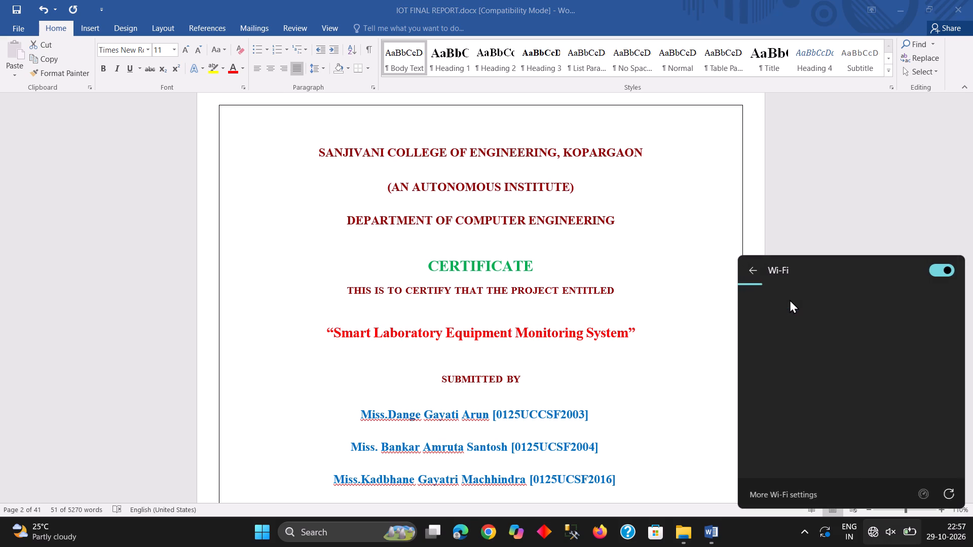
pyautogui.click(830, 368)
pyautogui.click(878, 388)
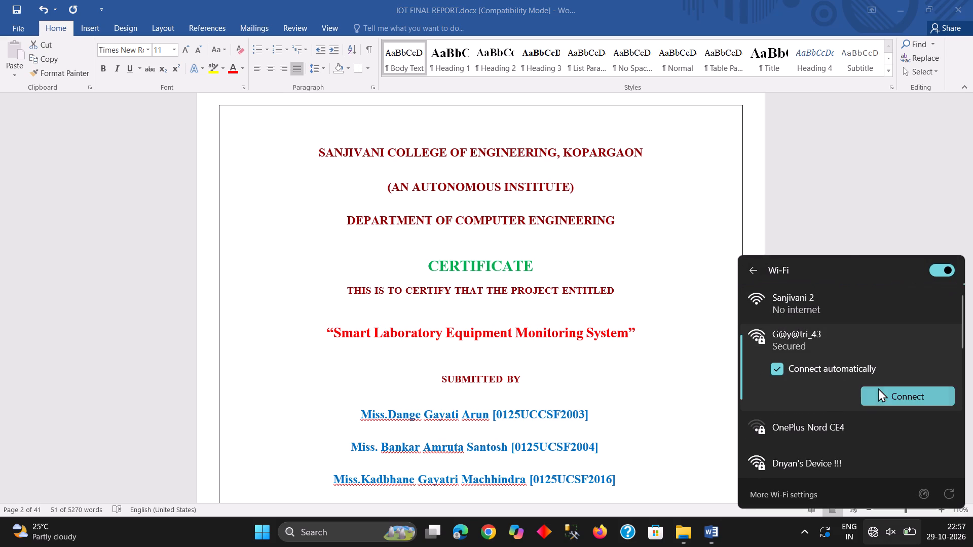
pyautogui.click(869, 193)
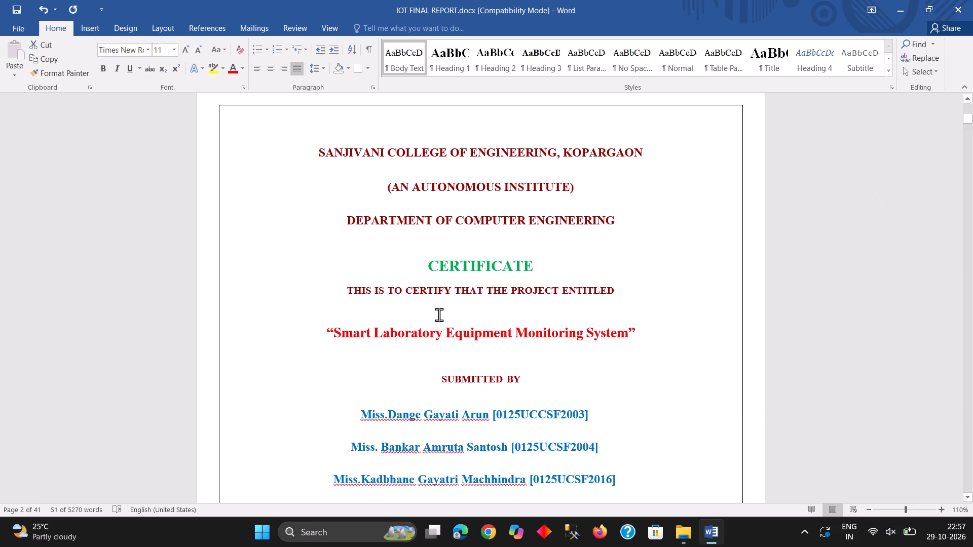
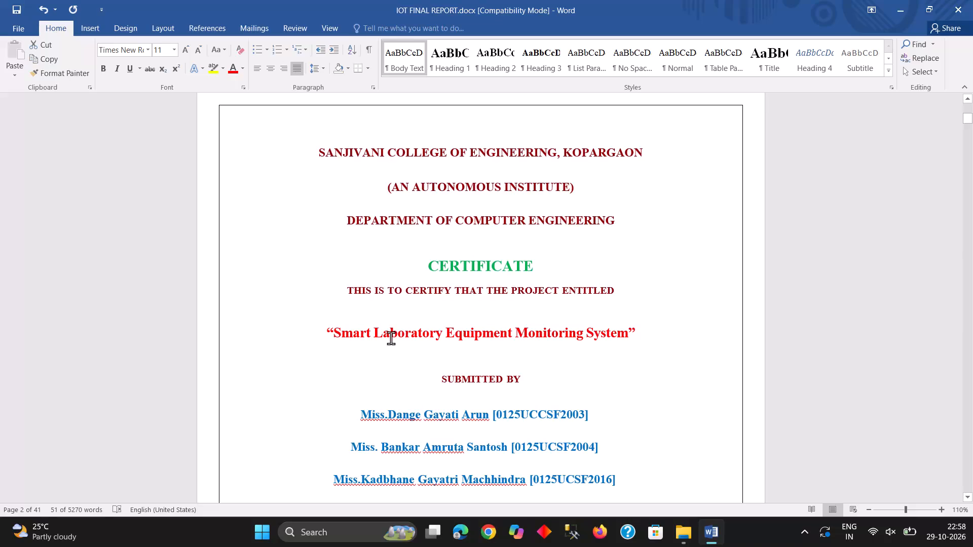
pyautogui.scroll(-4, 391, 338)
pyautogui.scroll(-2, 496, 301)
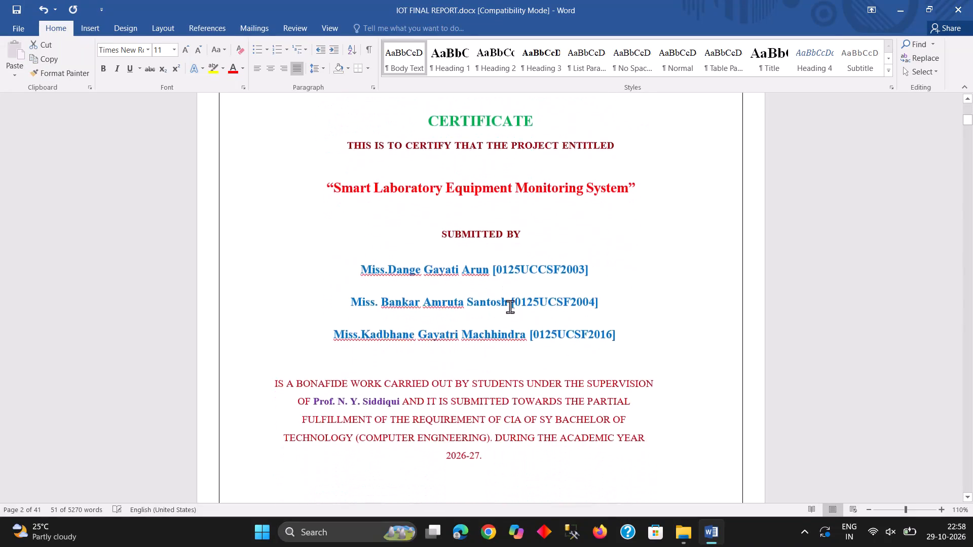
pyautogui.scroll(-18, 510, 306)
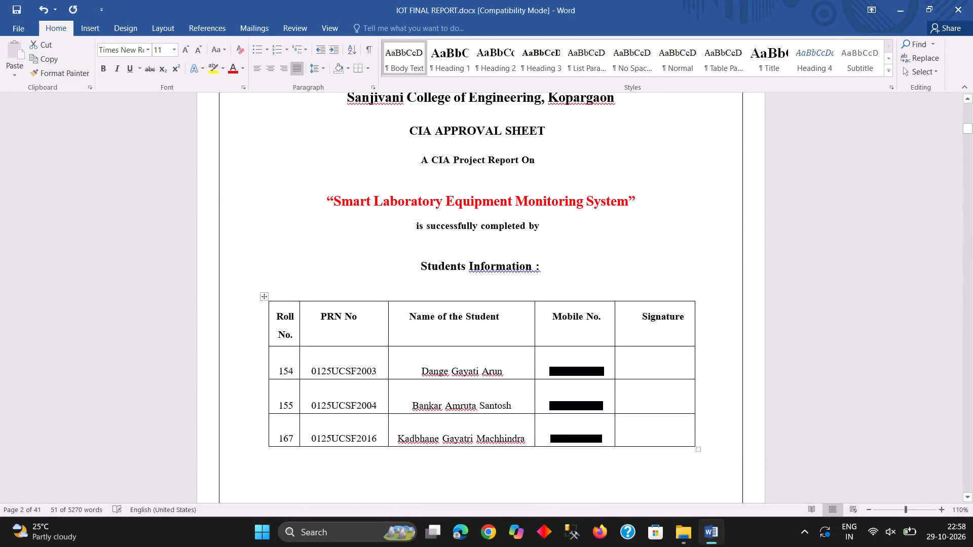
pyautogui.scroll(-10, 542, 330)
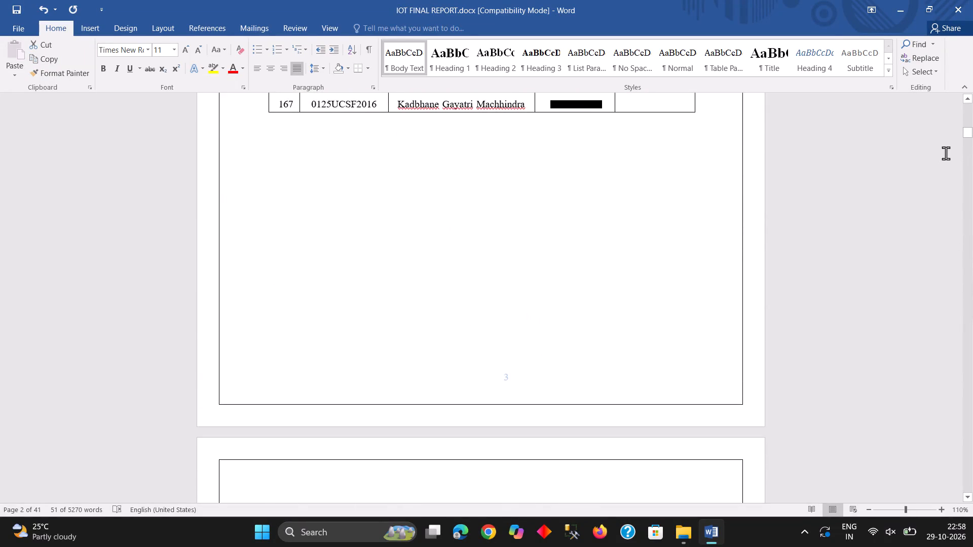
pyautogui.moveTo(970, 136); pyautogui.dragTo(972, 223)
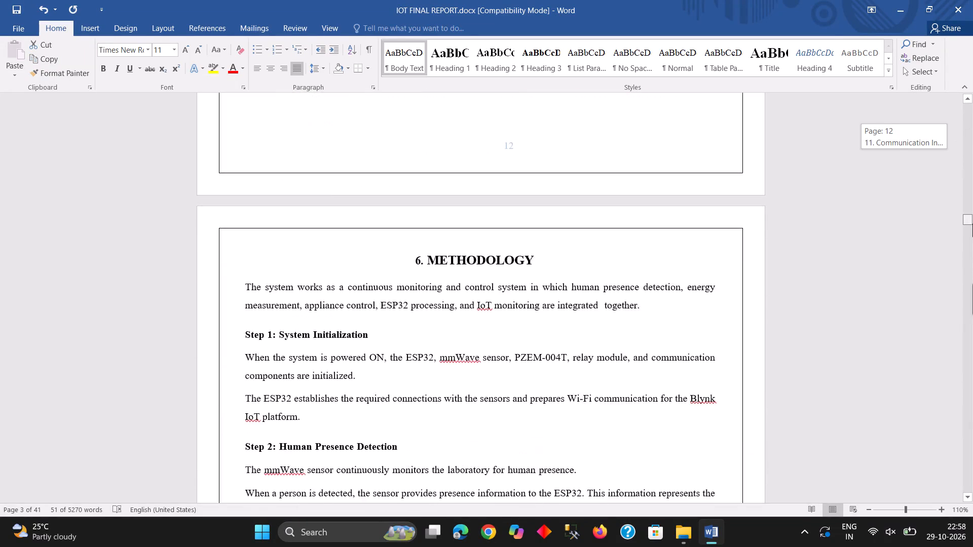
pyautogui.moveTo(972, 223); pyautogui.dragTo(972, 268)
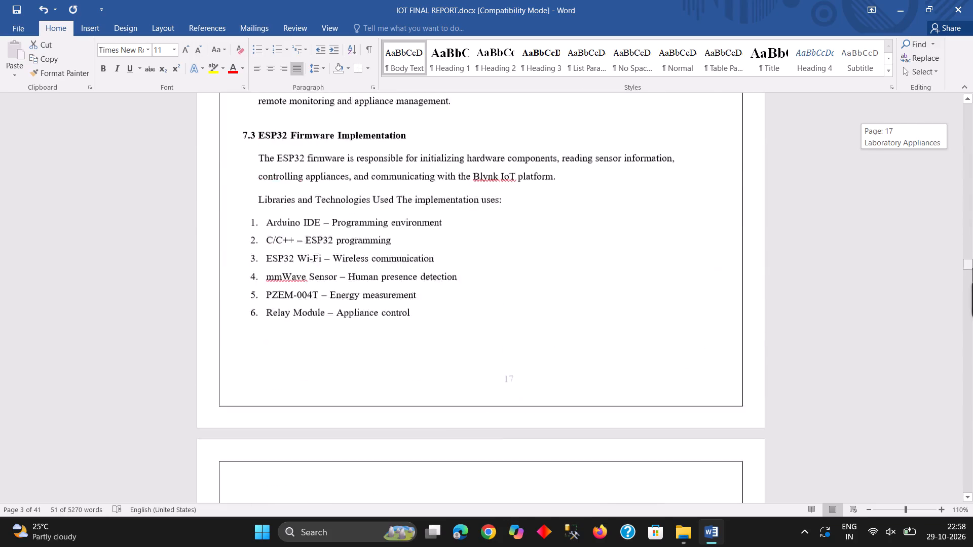
pyautogui.moveTo(972, 268); pyautogui.dragTo(969, 262)
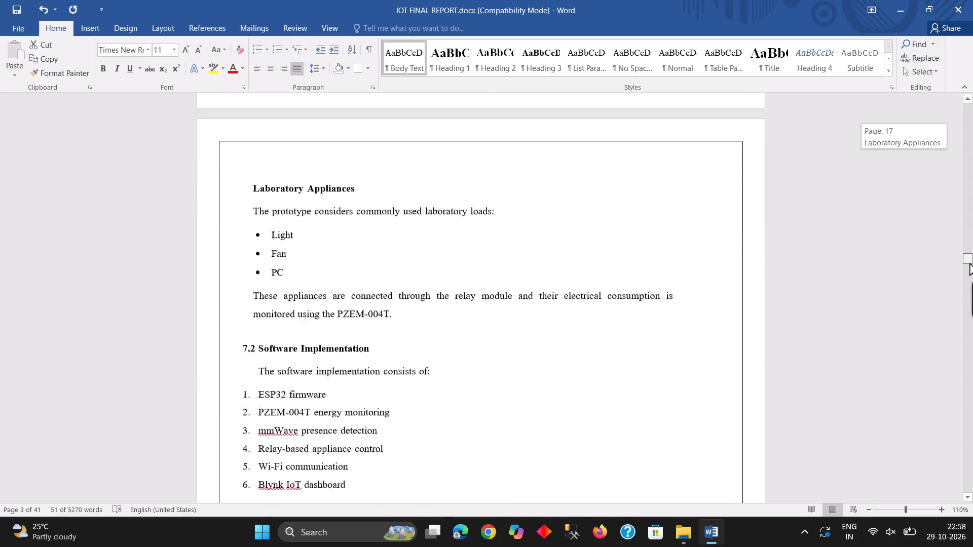
pyautogui.moveTo(969, 262); pyautogui.dragTo(969, 263)
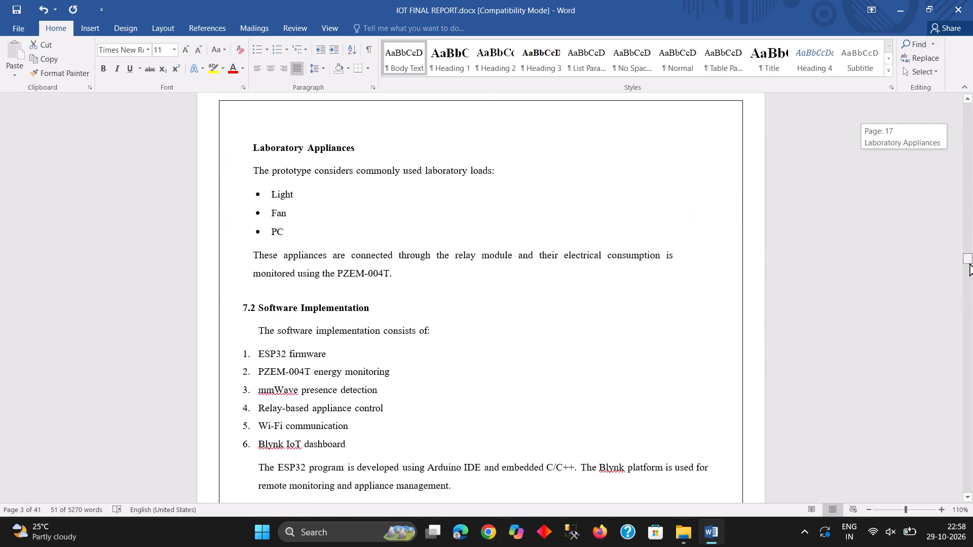
pyautogui.moveTo(969, 263); pyautogui.dragTo(972, 310)
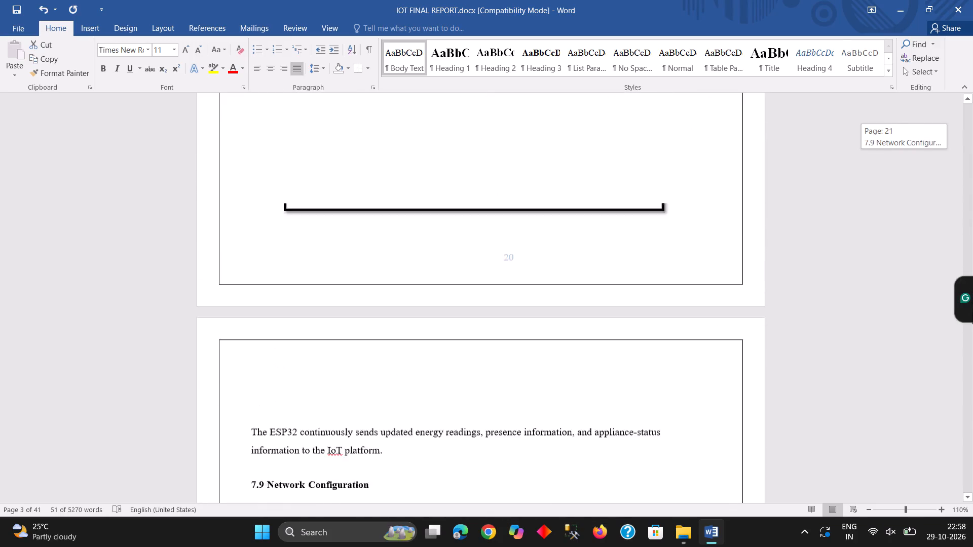
pyautogui.moveTo(972, 310); pyautogui.dragTo(972, 345)
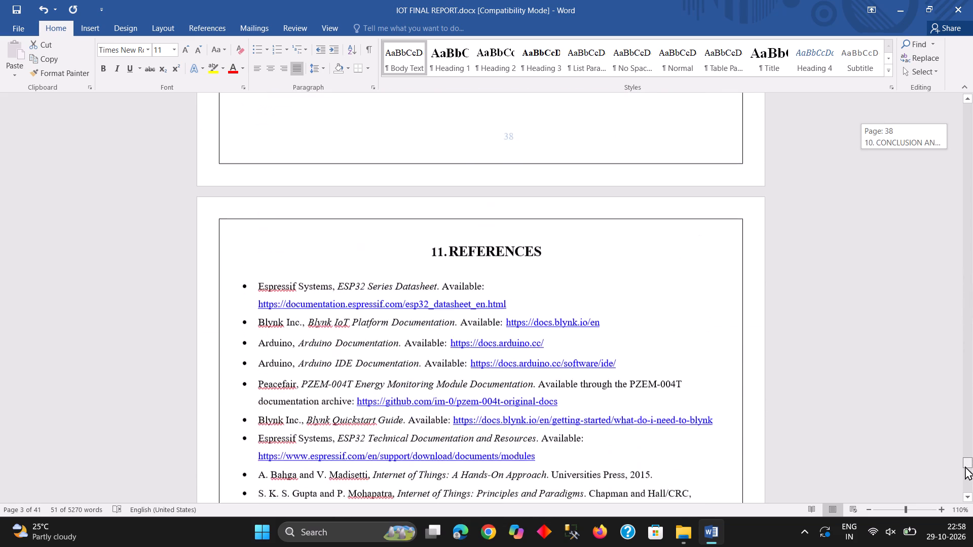
pyautogui.moveTo(965, 466); pyautogui.dragTo(949, 496)
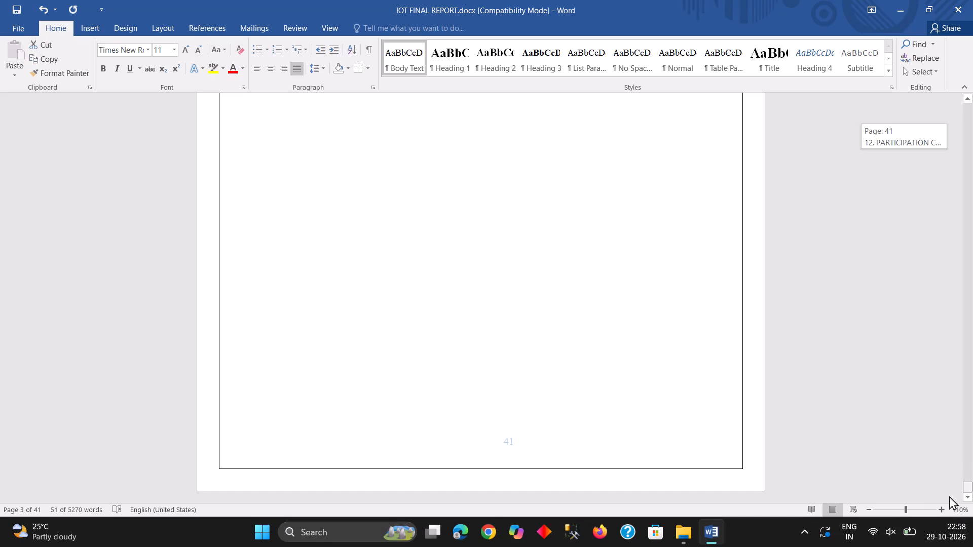
# Check the layout backwards from the DISCUSSION page through the section 8 tables and bullet lists to the 8. RESULT heading.
pyautogui.moveTo(949, 496); pyautogui.dragTo(939, 449)
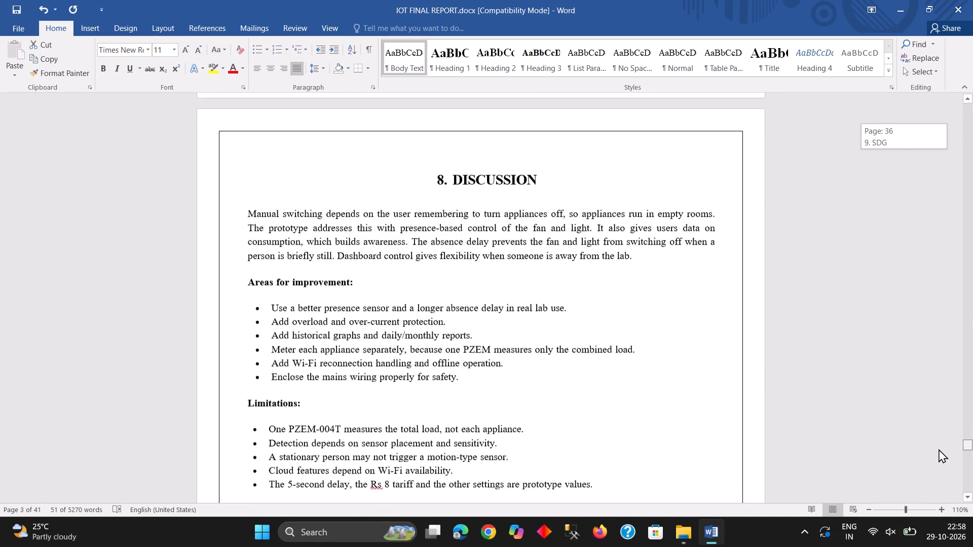
pyautogui.moveTo(939, 449); pyautogui.dragTo(934, 425)
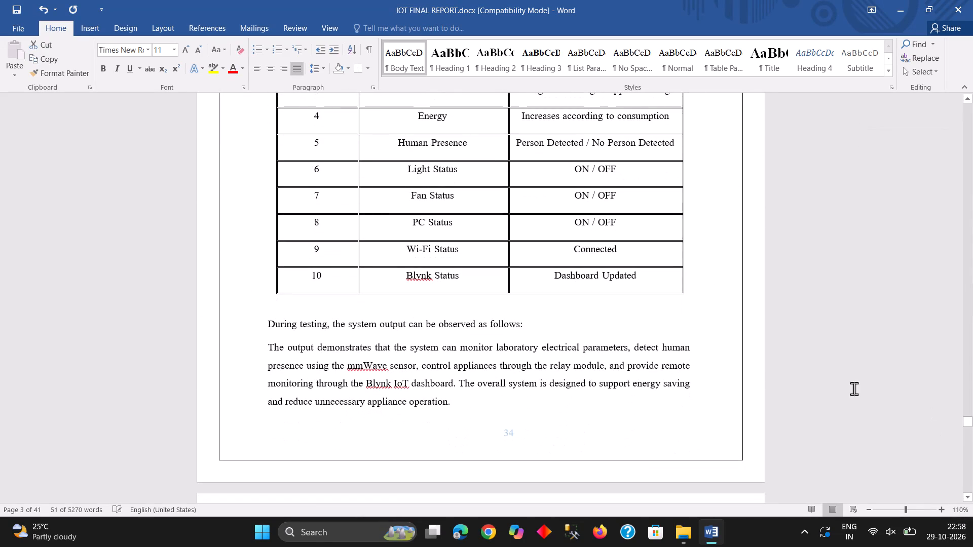
pyautogui.scroll(18, 154, 230)
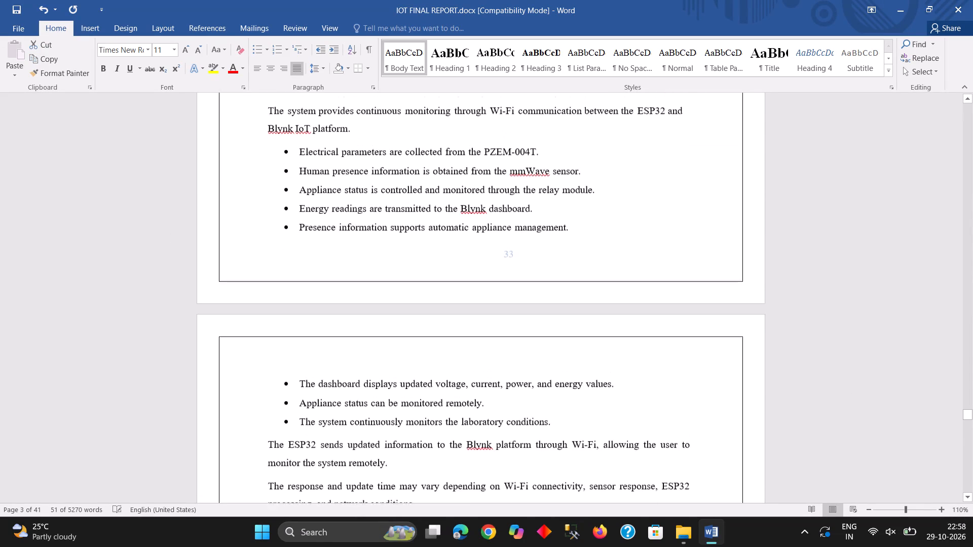
pyautogui.scroll(17, 160, 228)
pyautogui.scroll(7, 160, 228)
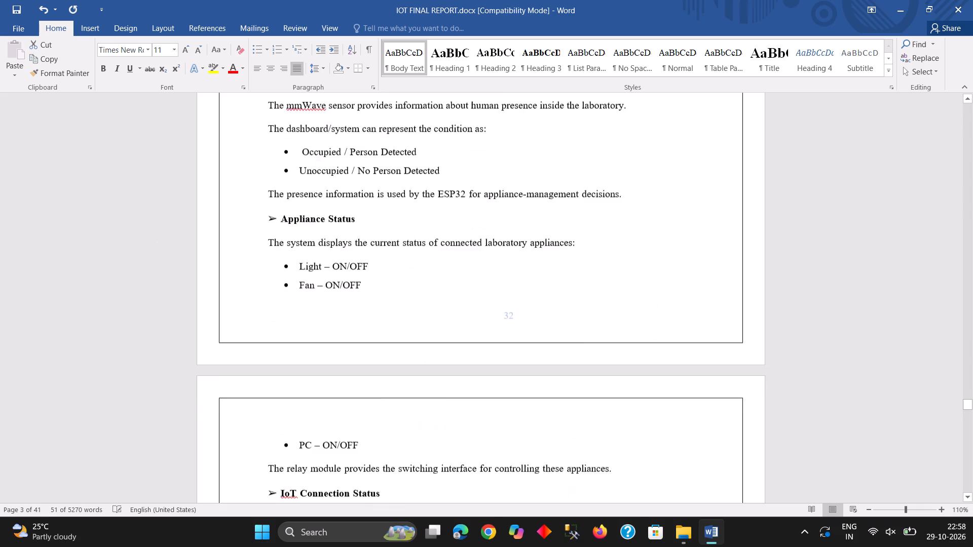
pyautogui.scroll(16, 160, 228)
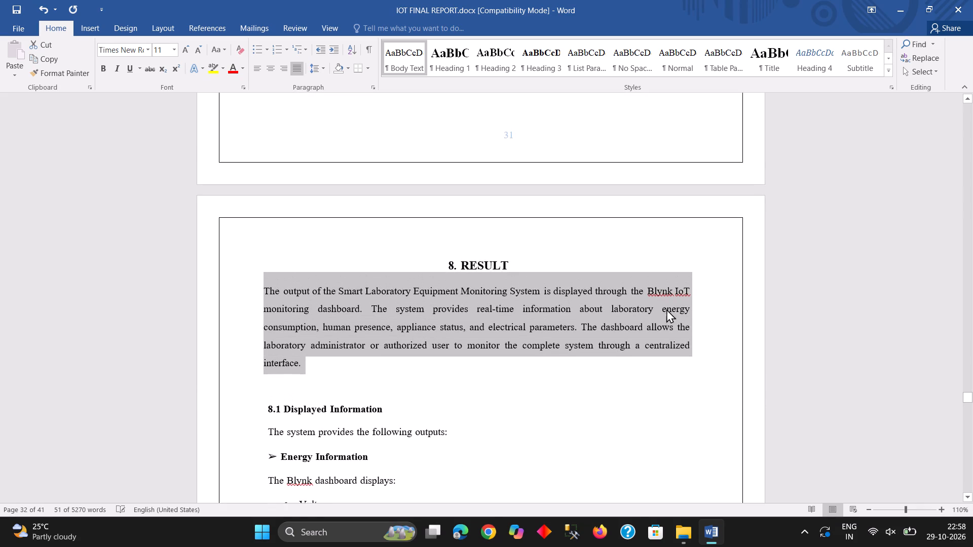
# Examine the pages backwards from 8. RESULT through the 7.12 Implementation Code and 7.11 Deployment to mmWave Sensor Testing on page 22.
pyautogui.click(699, 251)
pyautogui.scroll(17, 700, 250)
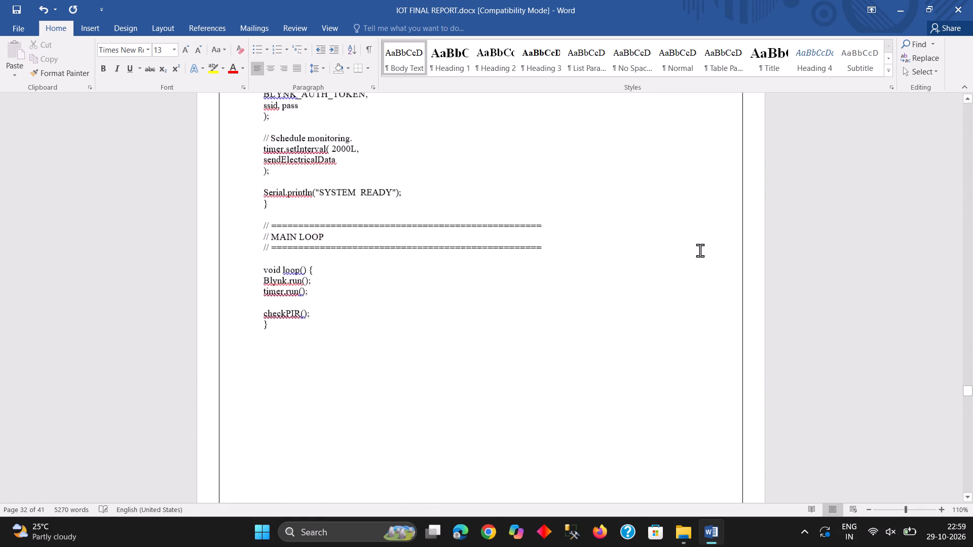
pyautogui.scroll(20, 700, 250)
pyautogui.scroll(14, 700, 250)
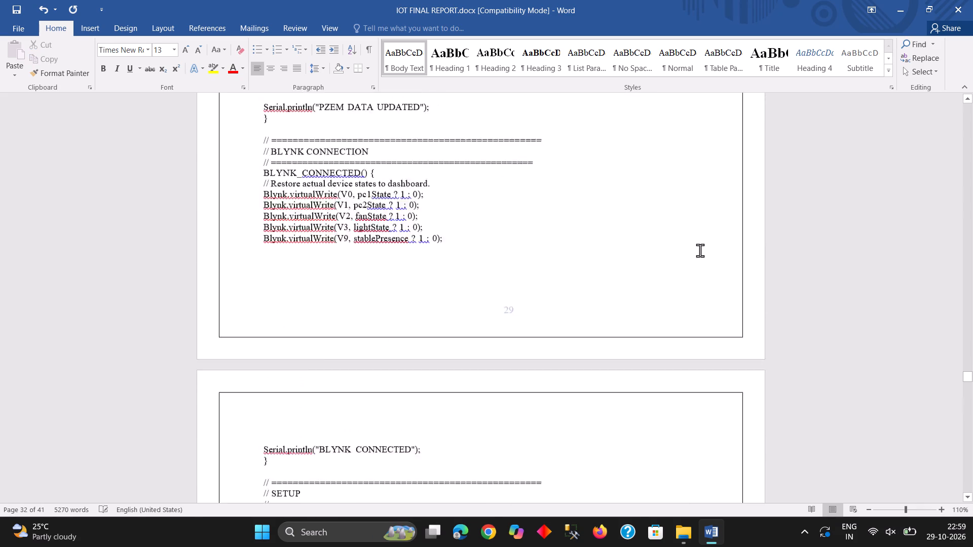
pyautogui.scroll(10, 700, 250)
pyautogui.scroll(14, 700, 250)
pyautogui.scroll(10, 700, 250)
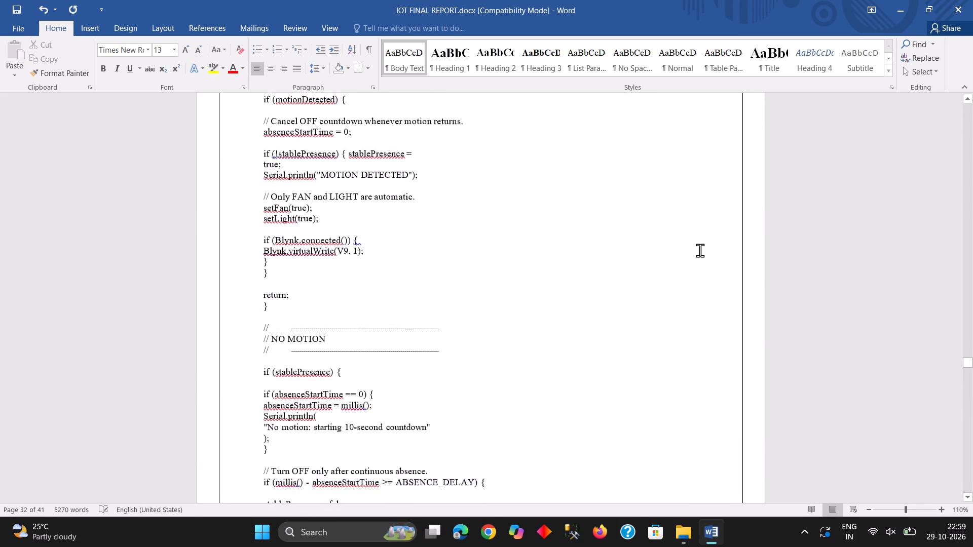
pyautogui.scroll(20, 700, 250)
pyautogui.scroll(18, 700, 250)
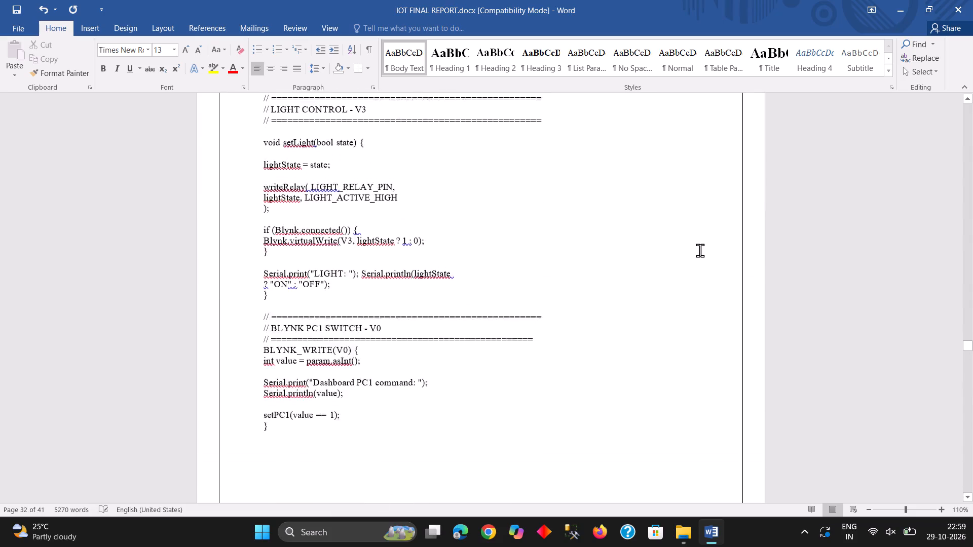
pyautogui.scroll(20, 700, 250)
pyautogui.scroll(19, 700, 250)
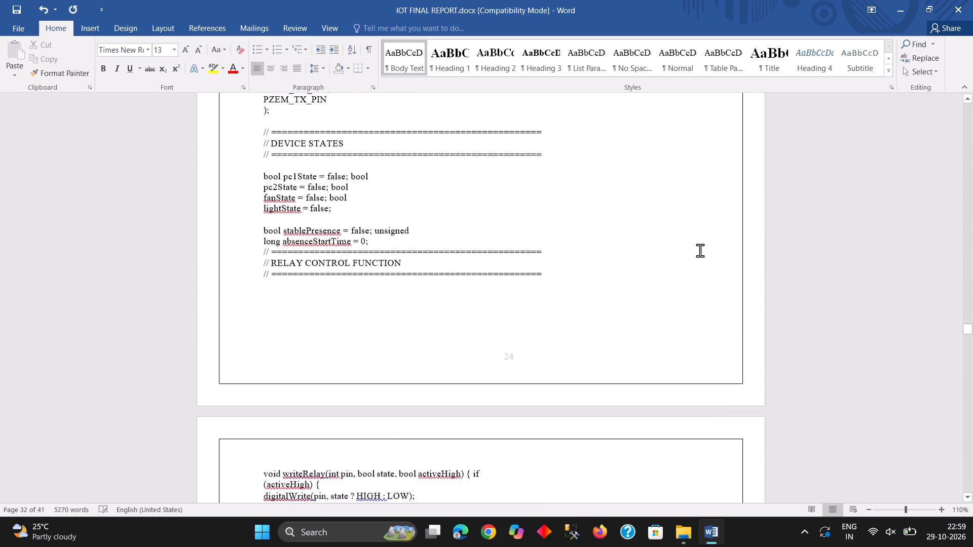
pyautogui.scroll(2, 700, 250)
pyautogui.scroll(-1, 700, 250)
pyautogui.scroll(20, 700, 250)
pyautogui.scroll(6, 700, 250)
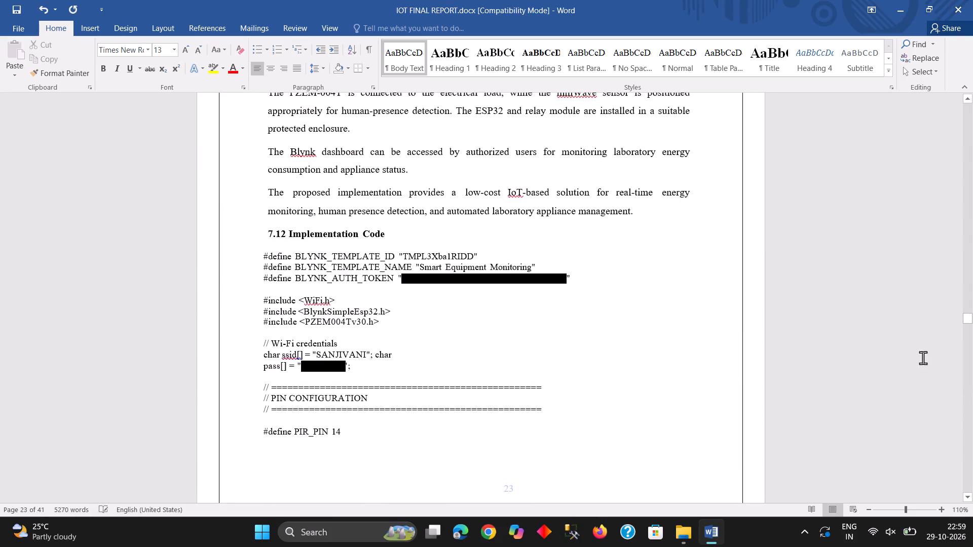
pyautogui.moveTo(972, 323); pyautogui.dragTo(967, 312)
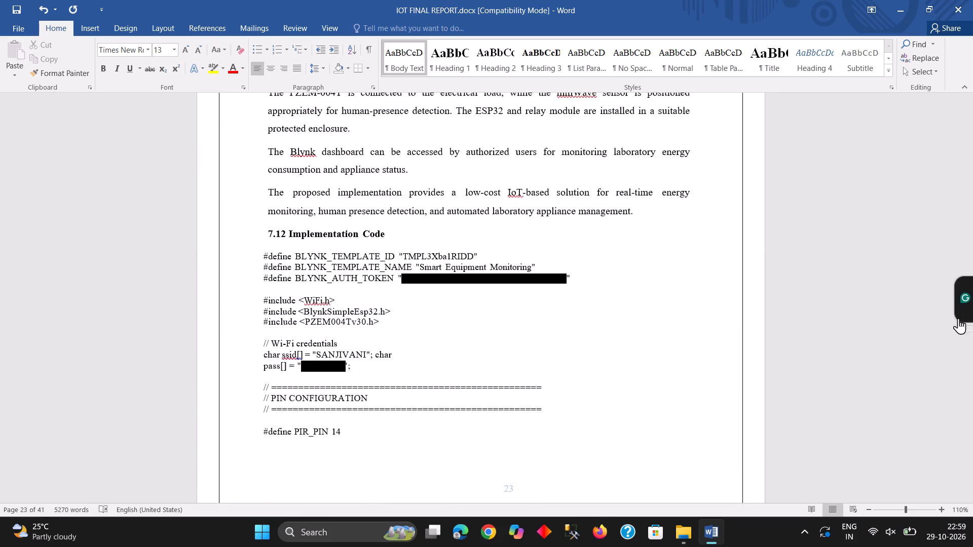
pyautogui.click(608, 297)
pyautogui.scroll(13, 608, 297)
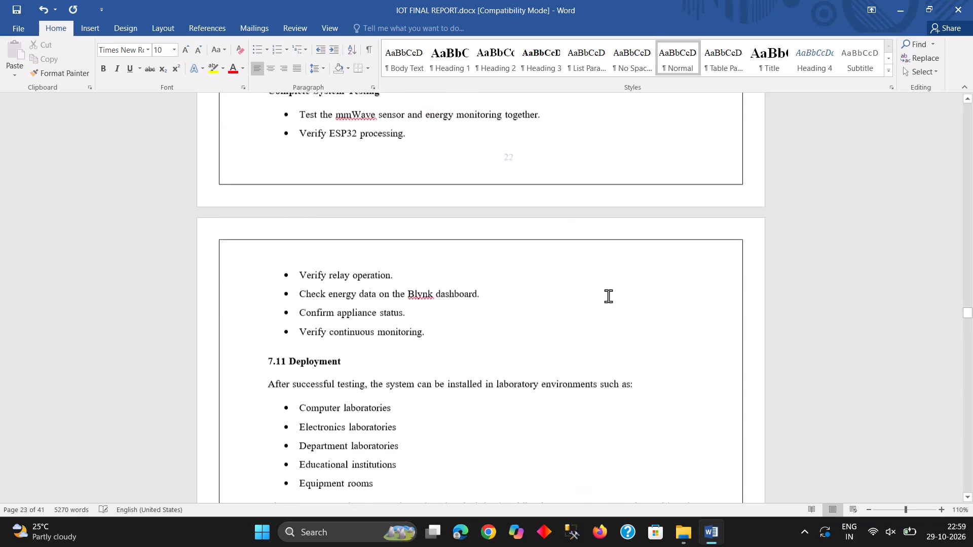
pyautogui.scroll(17, 608, 296)
pyautogui.scroll(4, 604, 286)
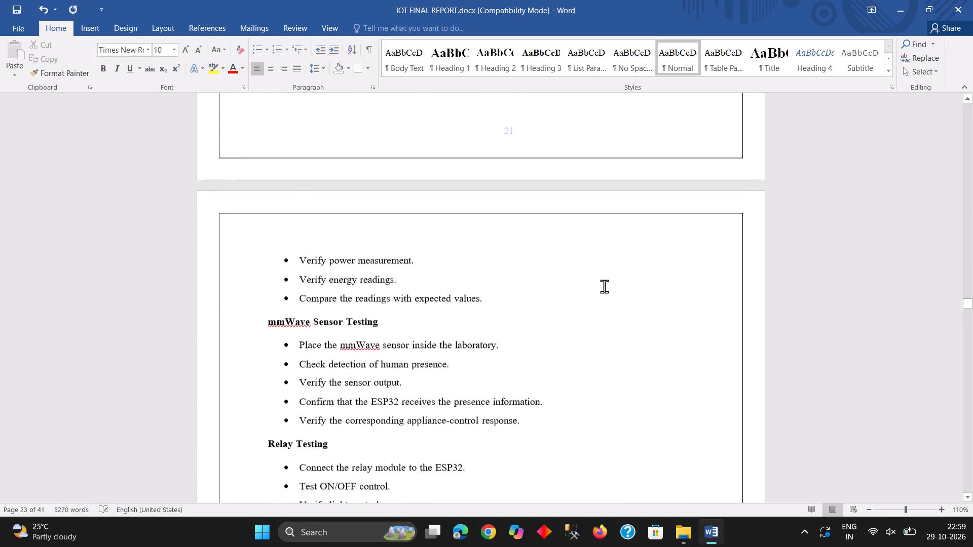
pyautogui.click(814, 354)
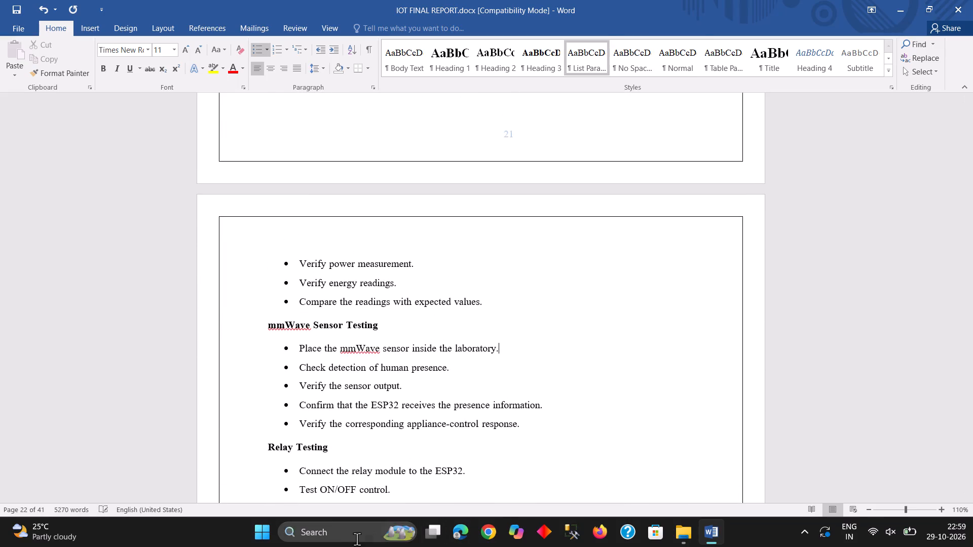
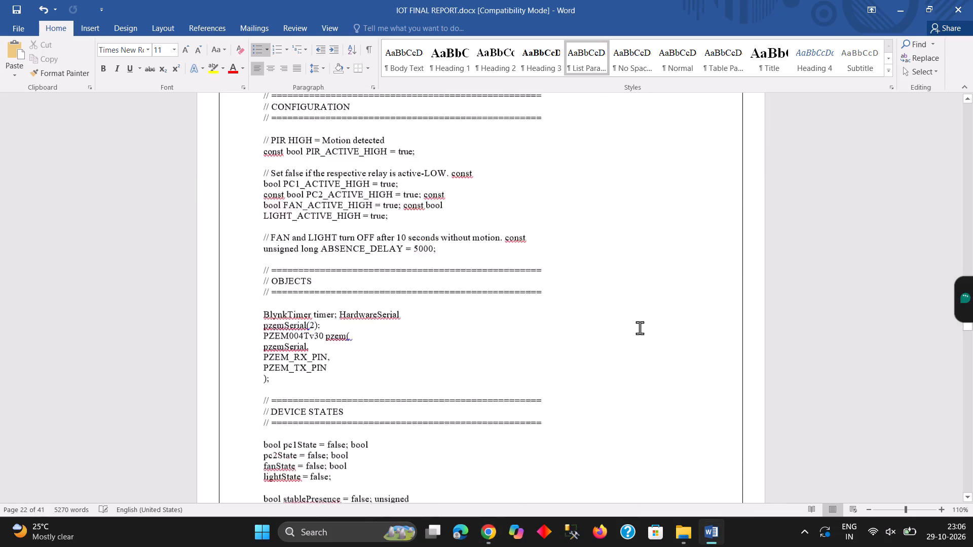
pyautogui.scroll(-10, 640, 328)
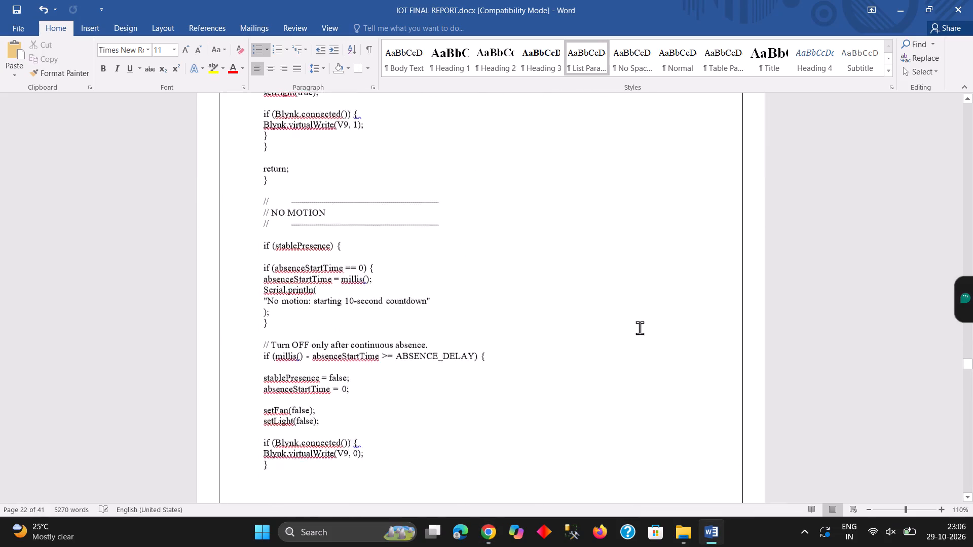
pyautogui.scroll(-10, 640, 328)
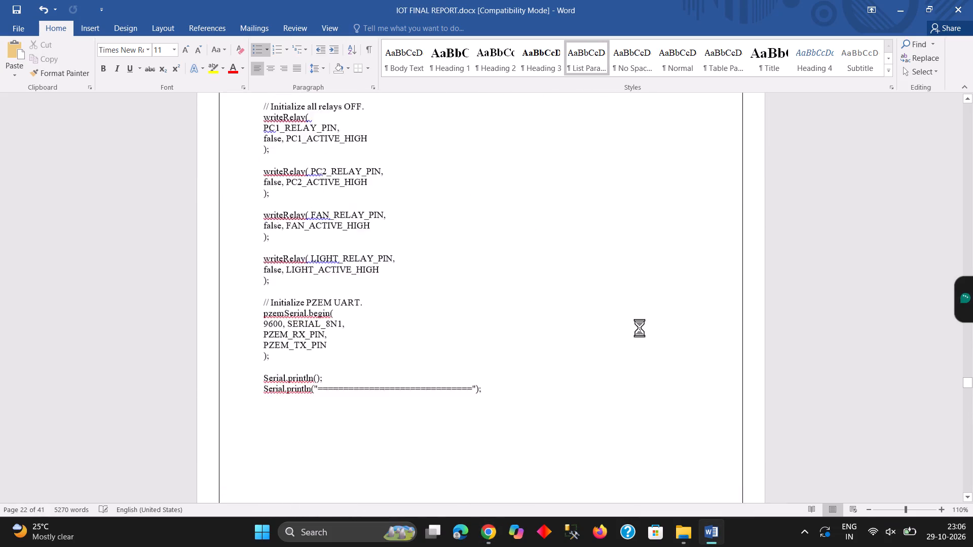
pyautogui.scroll(-11, 640, 328)
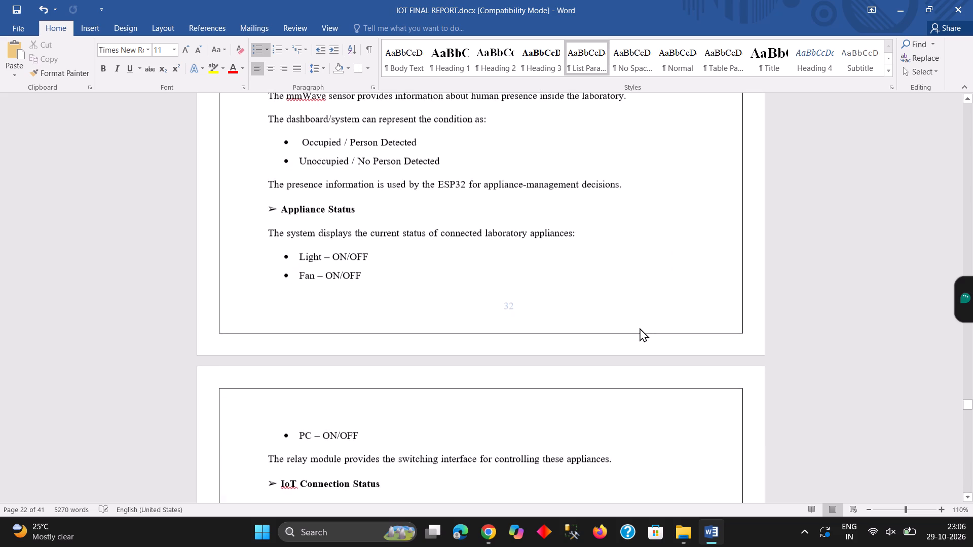
pyautogui.scroll(-2, 640, 328)
pyautogui.scroll(1, 640, 328)
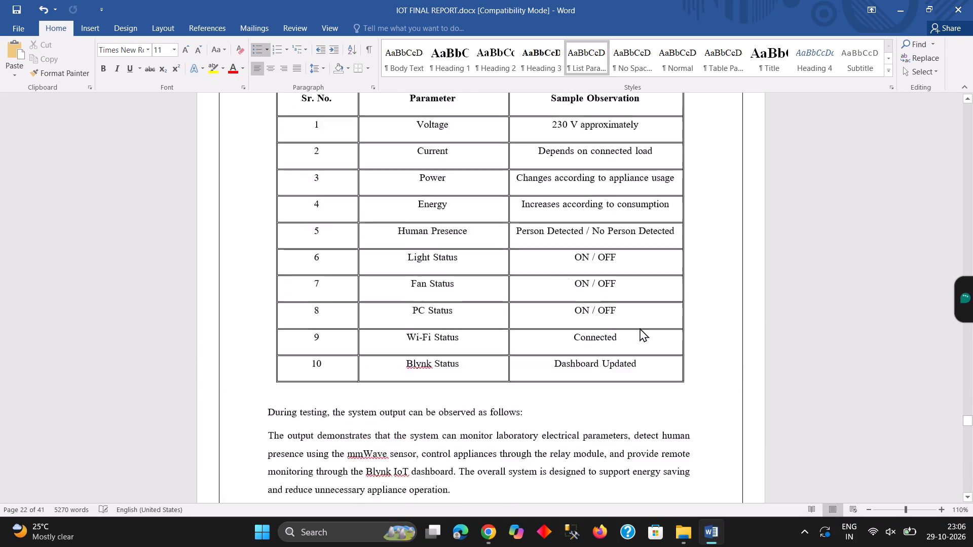
pyautogui.scroll(7, 640, 328)
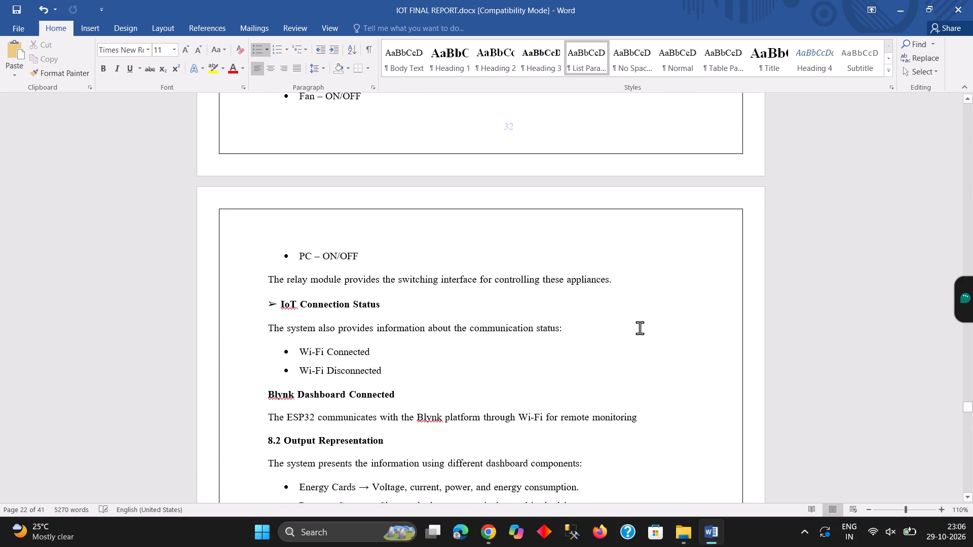
pyautogui.scroll(4, 640, 328)
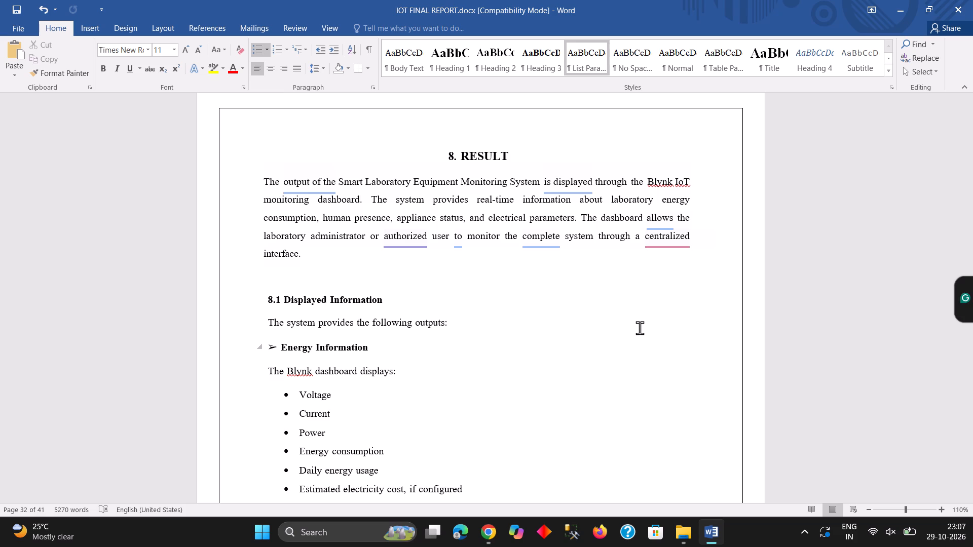
pyautogui.scroll(14, 640, 328)
pyautogui.scroll(11, 640, 328)
pyautogui.keyDown('ctrl'); pyautogui.scroll(-15, 640, 328); pyautogui.keyUp('ctrl')
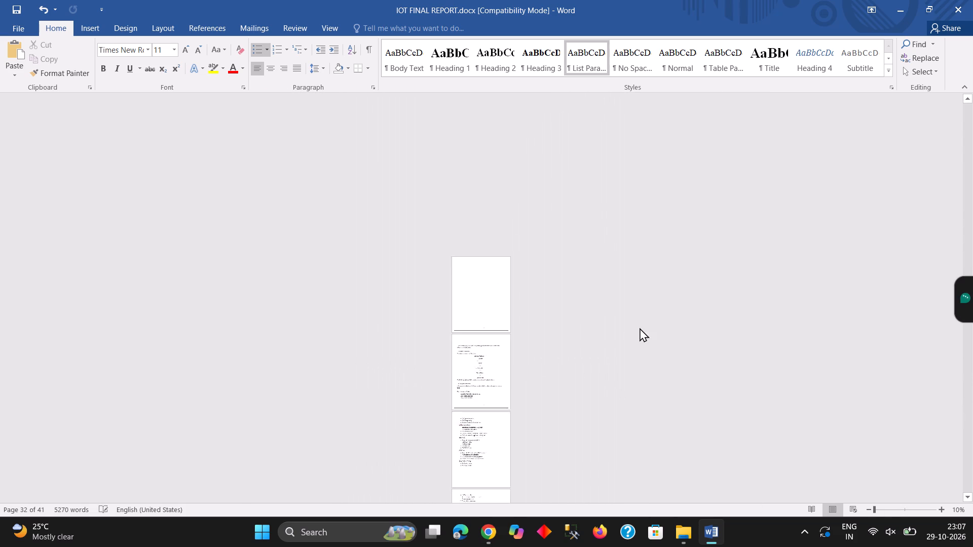
# Review the report's page layout at 70% zoom, going back from the implementation section to the Abstract and the index table.
pyautogui.scroll(10, 556, 327)
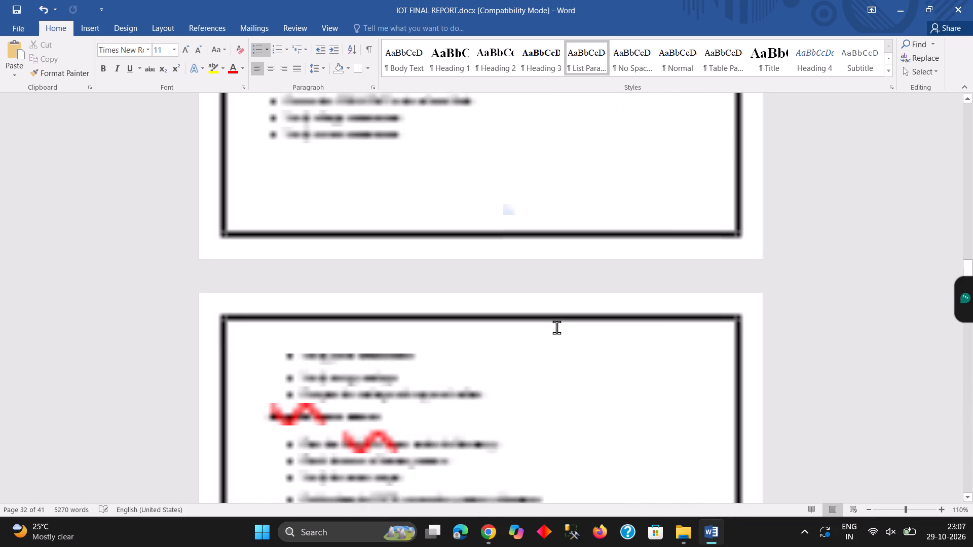
pyautogui.scroll(2, 556, 327)
pyautogui.keyDown('ctrl'); pyautogui.scroll(-1, 556, 327); pyautogui.keyUp('ctrl')
pyautogui.scroll(11, 556, 327)
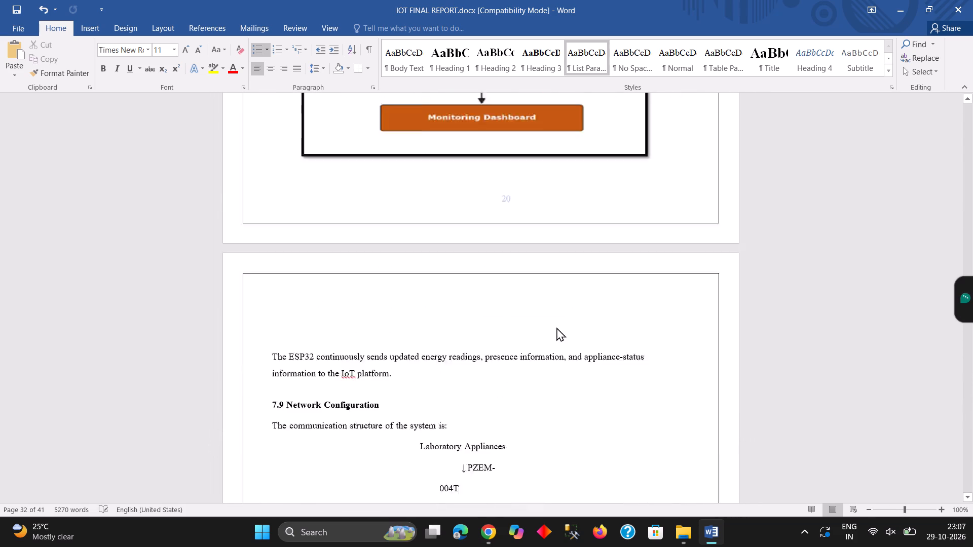
pyautogui.hscroll(-1, 556, 327)
pyautogui.keyDown('ctrl'); pyautogui.scroll(-4, 556, 327); pyautogui.keyUp('ctrl')
pyautogui.scroll(9, 556, 327)
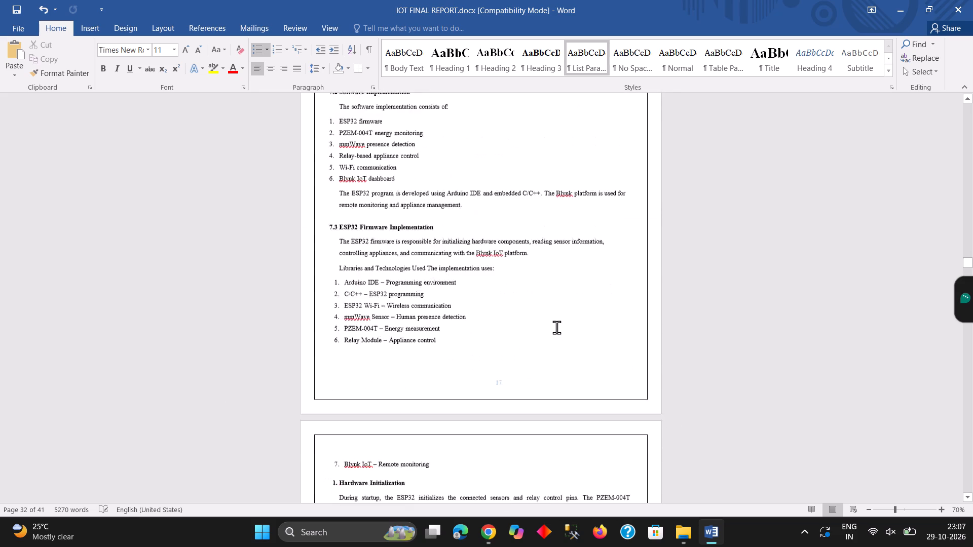
pyautogui.scroll(9, 556, 327)
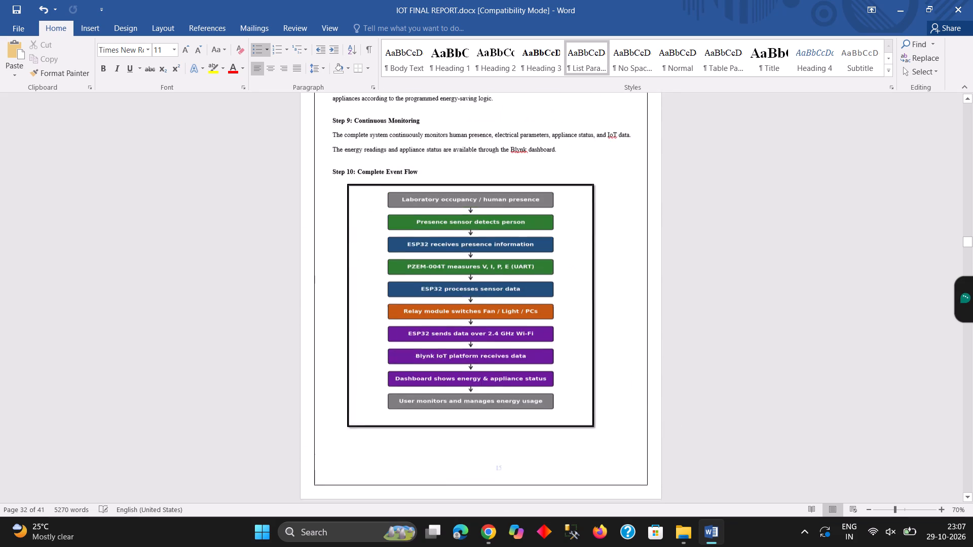
pyautogui.scroll(12, 556, 327)
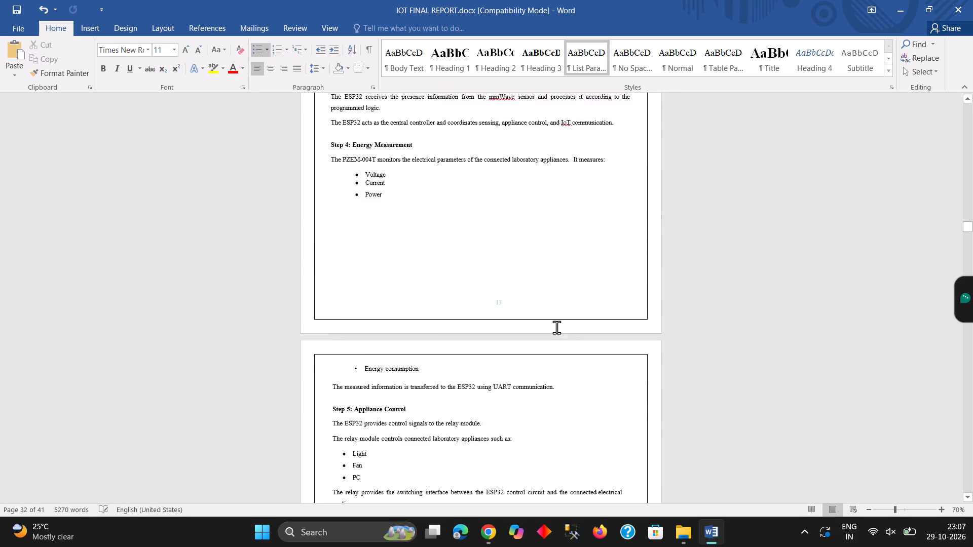
pyautogui.scroll(6, 556, 327)
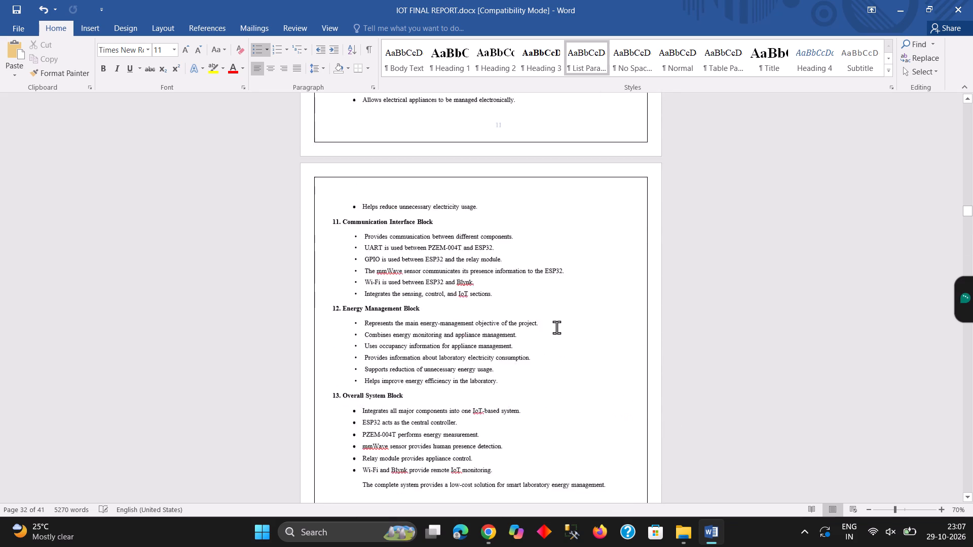
pyautogui.scroll(11, 556, 327)
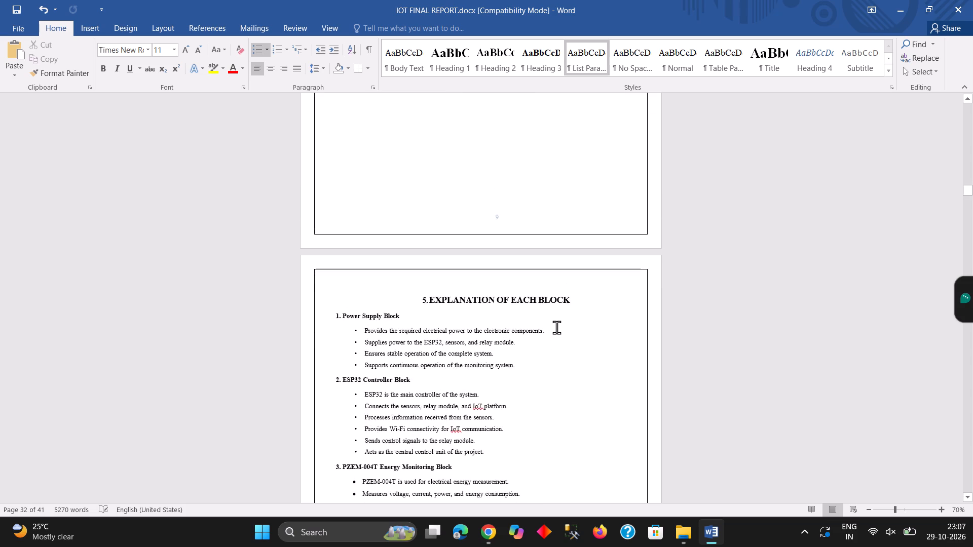
pyautogui.scroll(9, 556, 327)
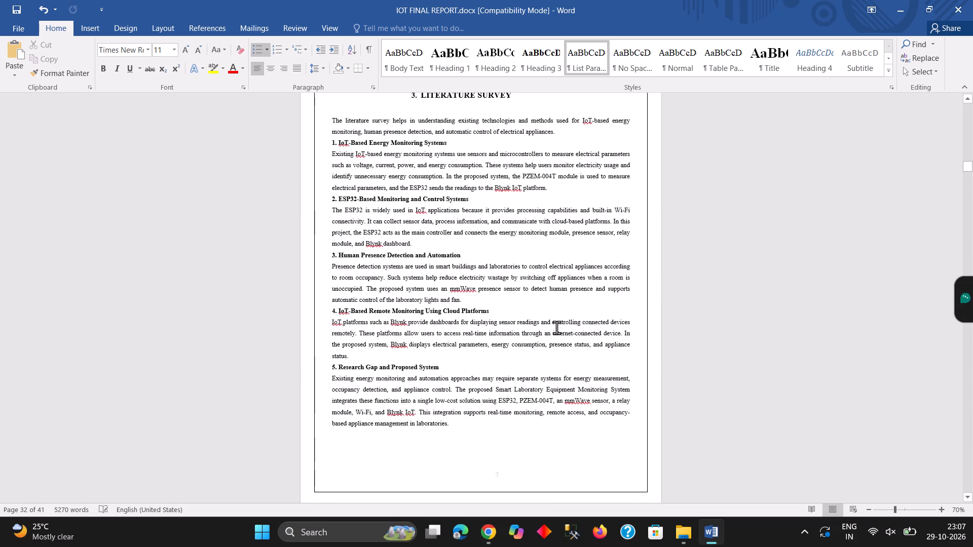
pyautogui.scroll(5, 556, 327)
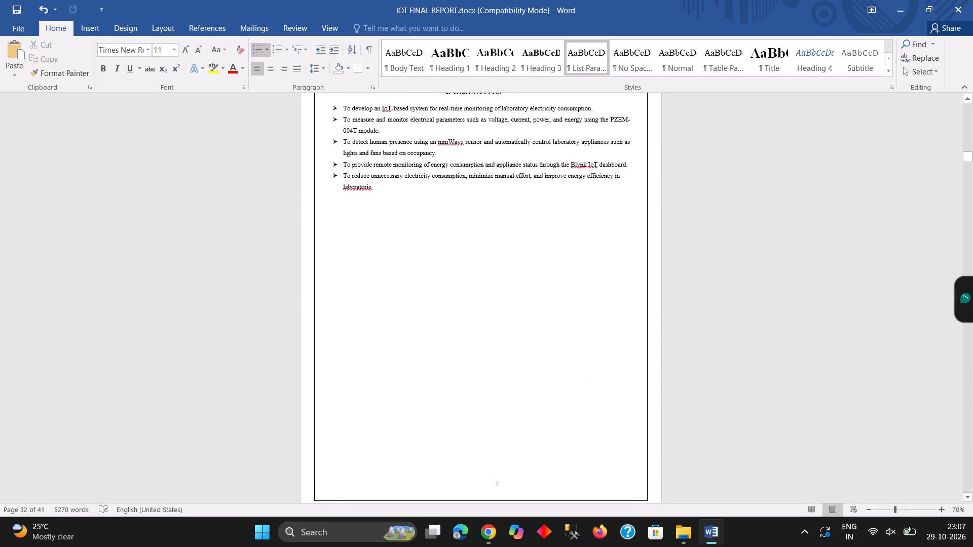
pyautogui.scroll(7, 556, 327)
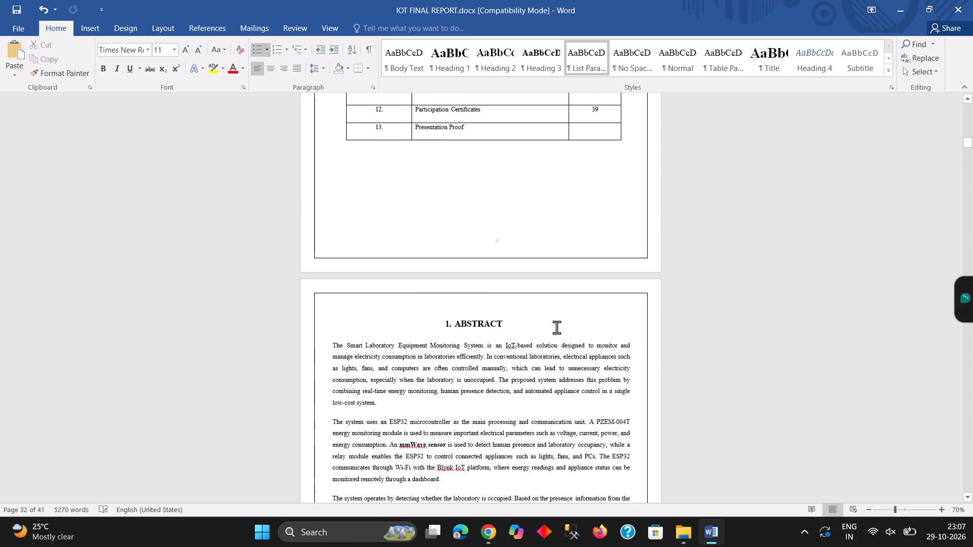
# Set the right indent of the introductory paragraph under "8. RESULT" to 0.6 cm.
pyautogui.scroll(-13, 556, 327)
pyautogui.scroll(-18, 556, 327)
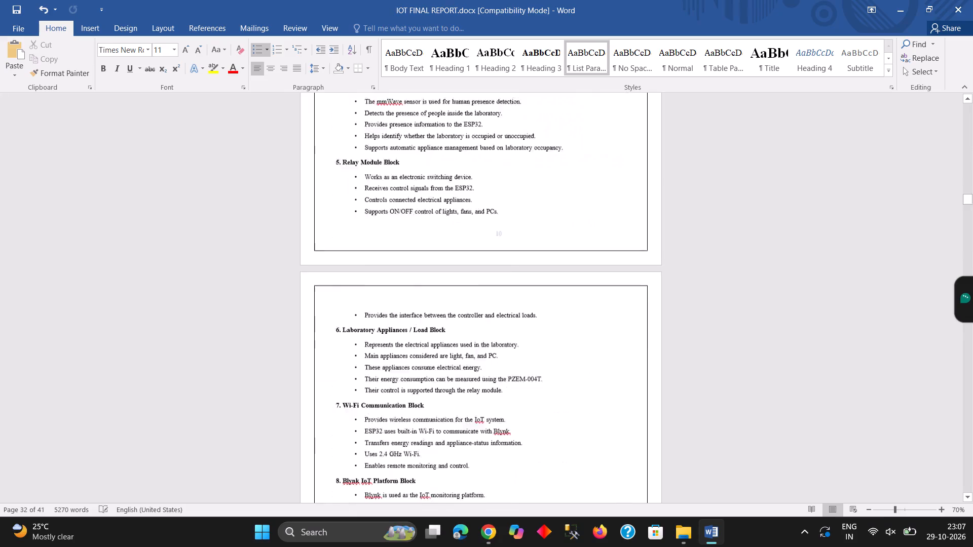
pyautogui.scroll(-20, 556, 327)
pyautogui.scroll(-5, 556, 327)
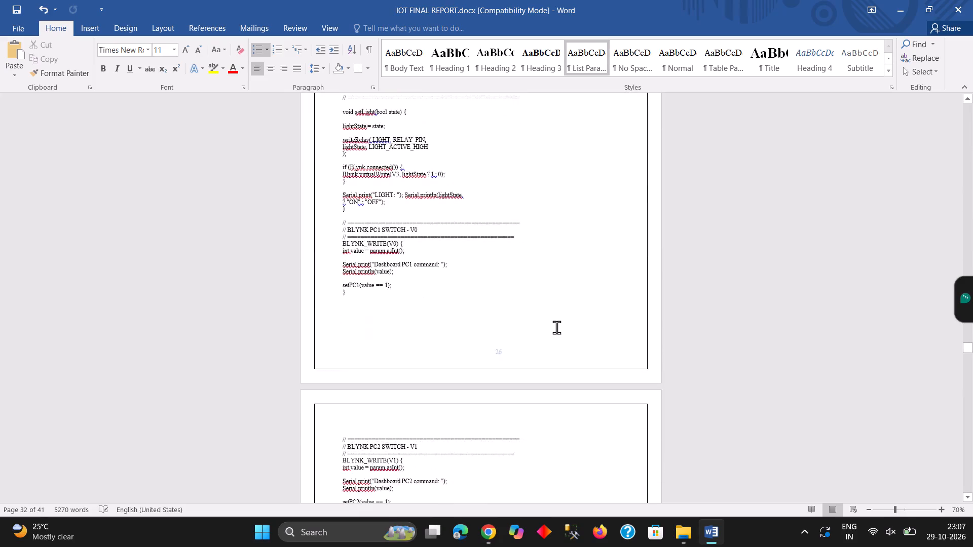
pyautogui.scroll(-12, 556, 327)
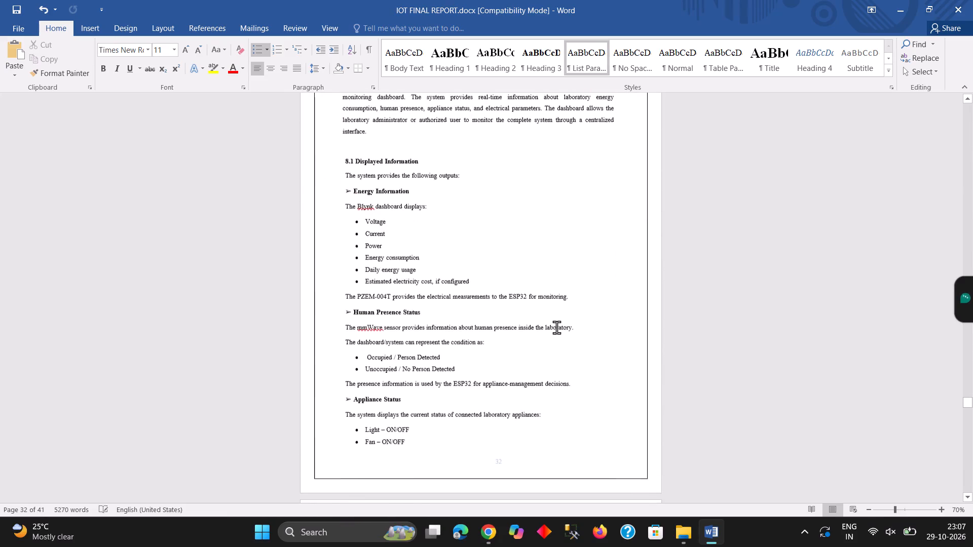
pyautogui.scroll(1, 556, 327)
pyautogui.scroll(-5, 556, 327)
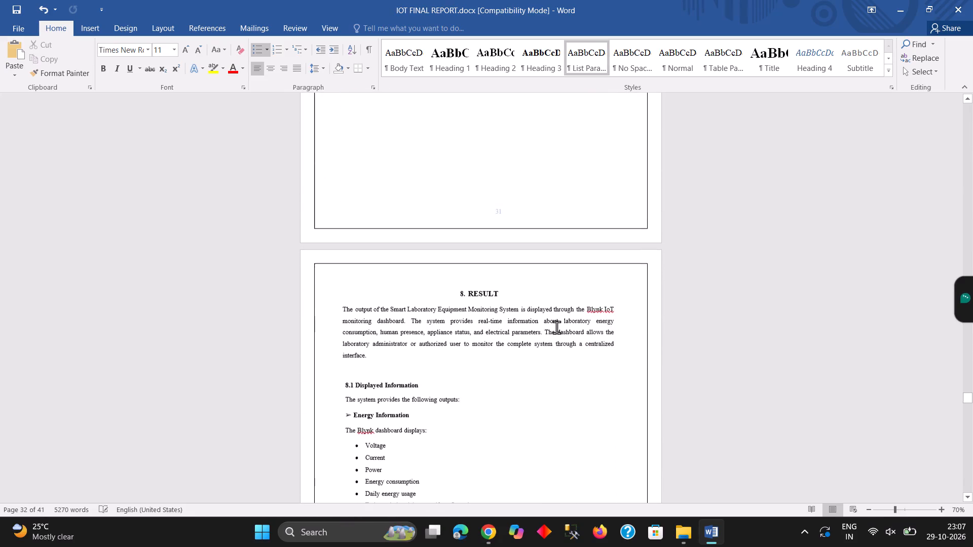
pyautogui.scroll(-2, 556, 327)
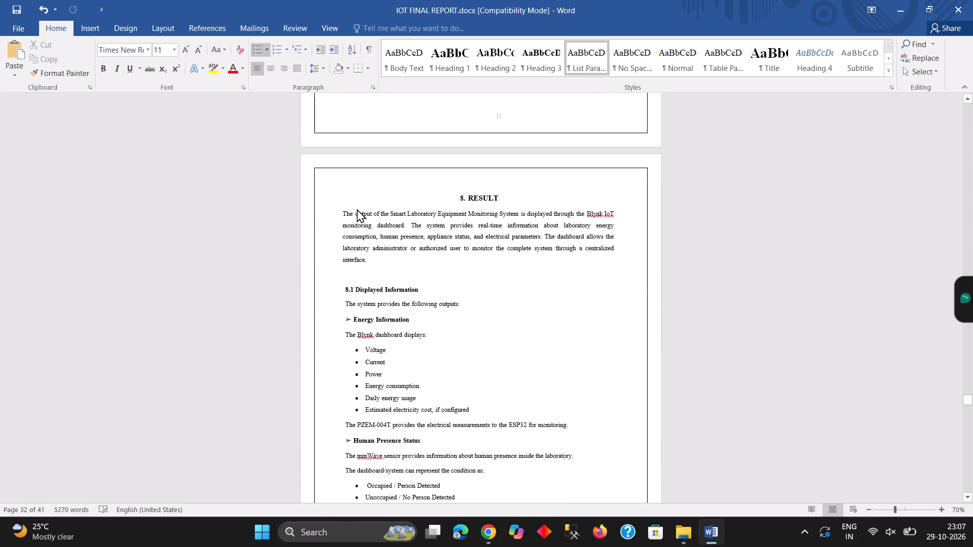
pyautogui.click(344, 212)
pyautogui.scroll(-1, 344, 212)
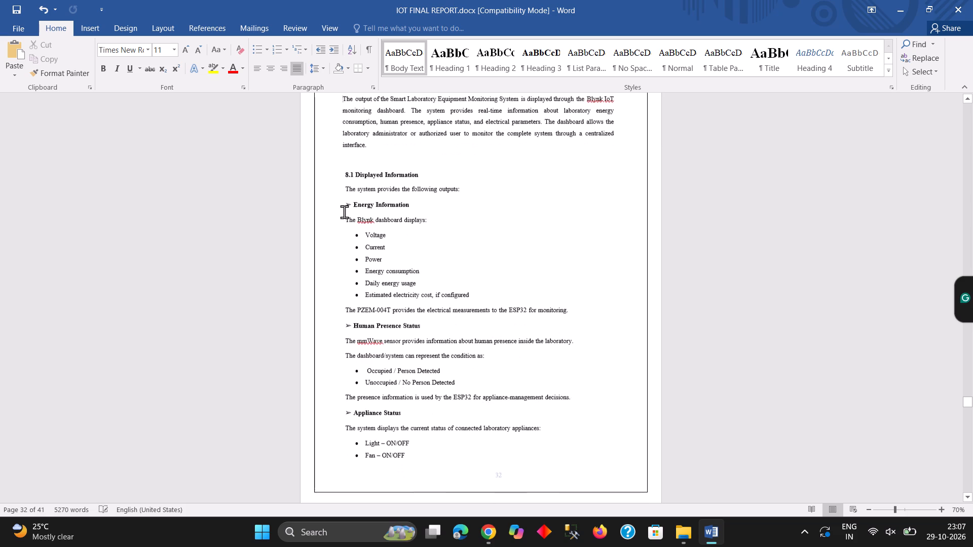
pyautogui.scroll(-1, 344, 212)
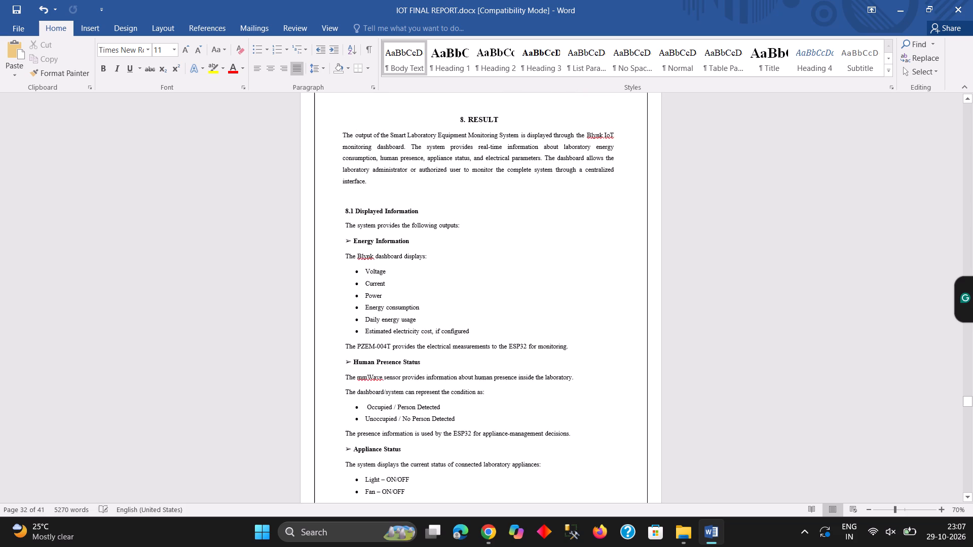
pyautogui.moveTo(344, 132); pyautogui.dragTo(372, 183)
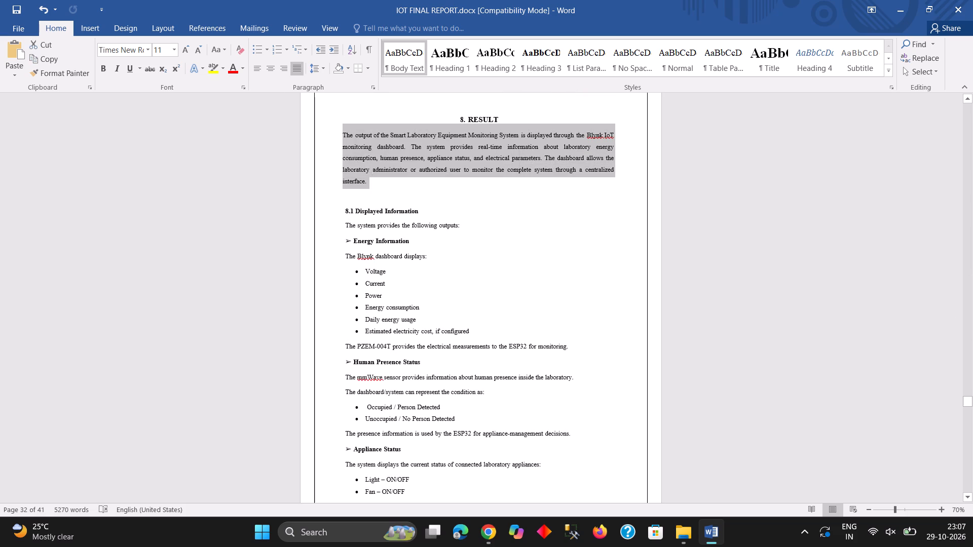
pyautogui.click(162, 28)
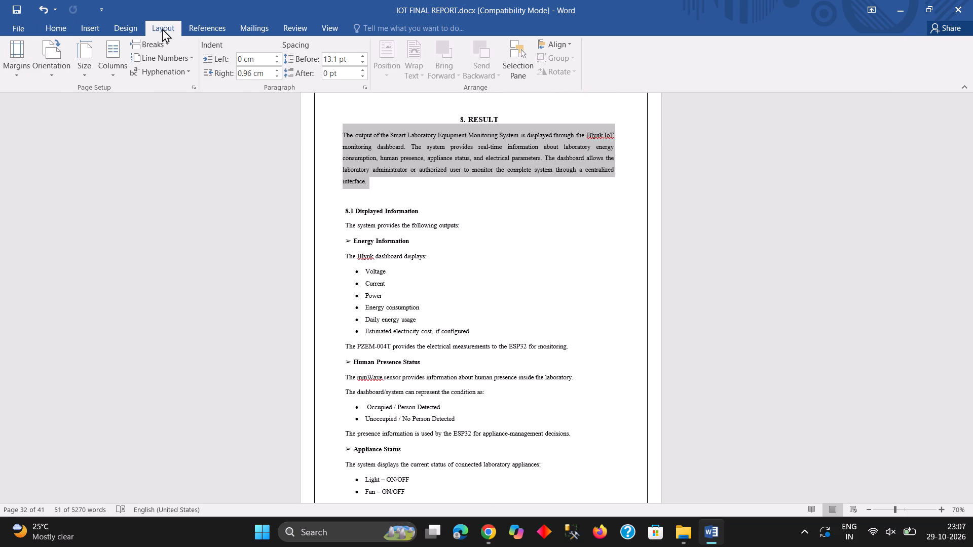
pyautogui.click(276, 76)
pyautogui.click(276, 76)
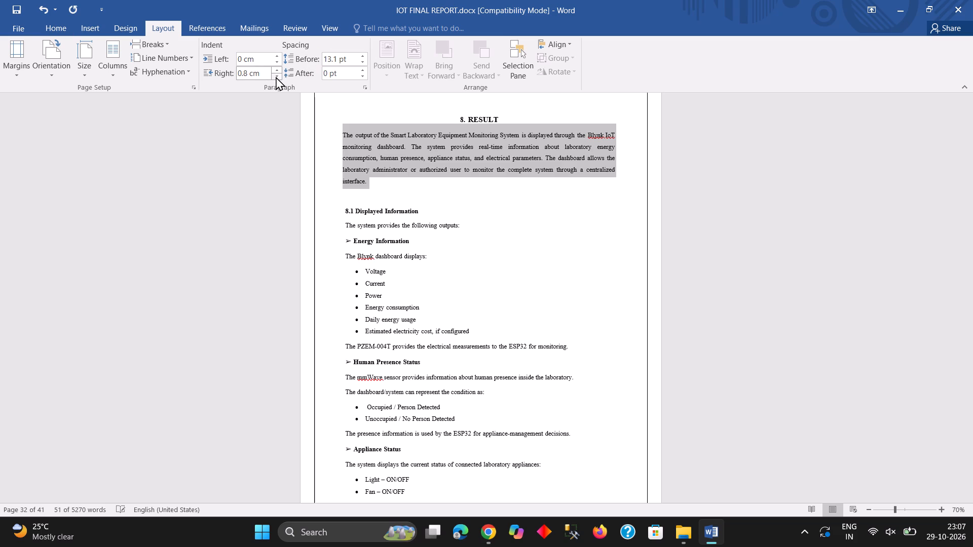
pyautogui.click(276, 76)
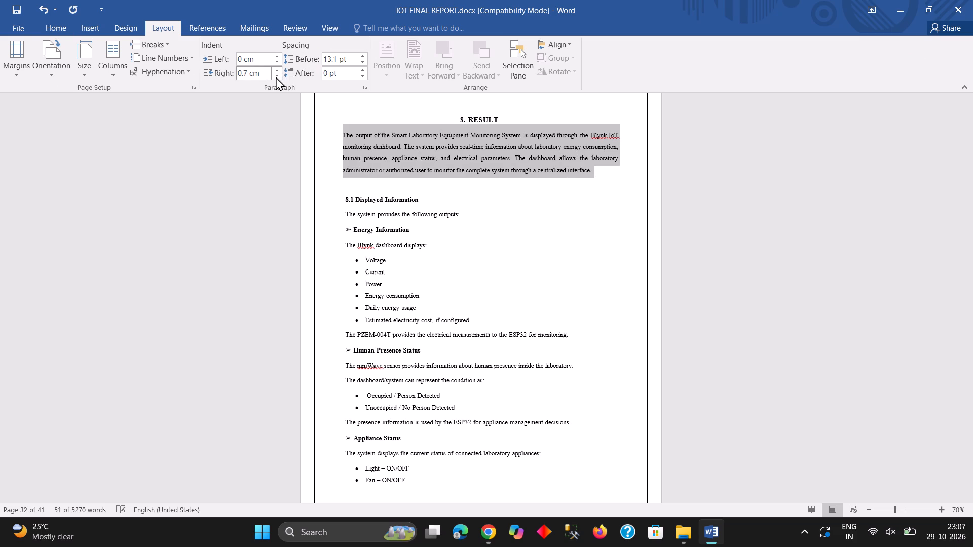
pyautogui.click(276, 76)
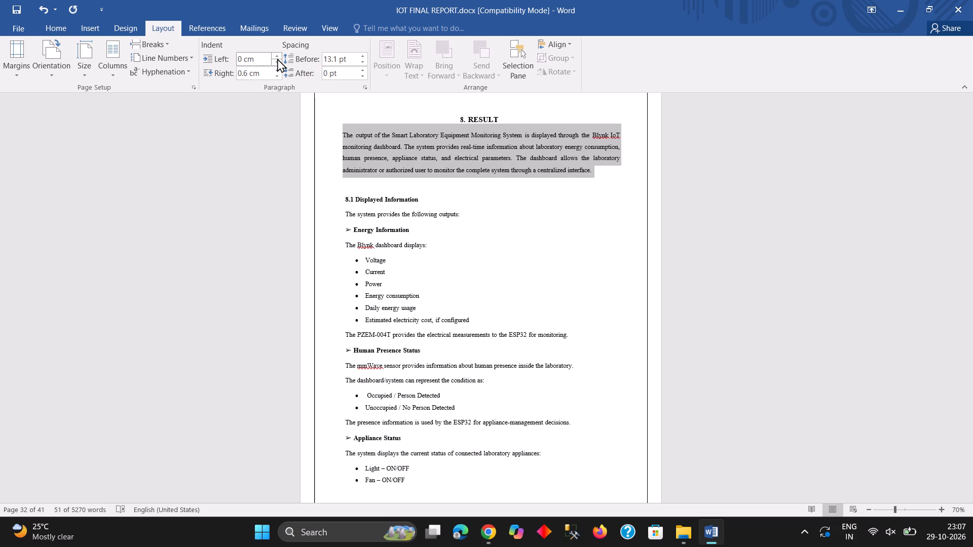
# Set the left indent of the introductory paragraph under "8. RESULT" to -0.5 cm.
pyautogui.click(277, 60)
pyautogui.click(277, 60)
pyautogui.click(277, 60)
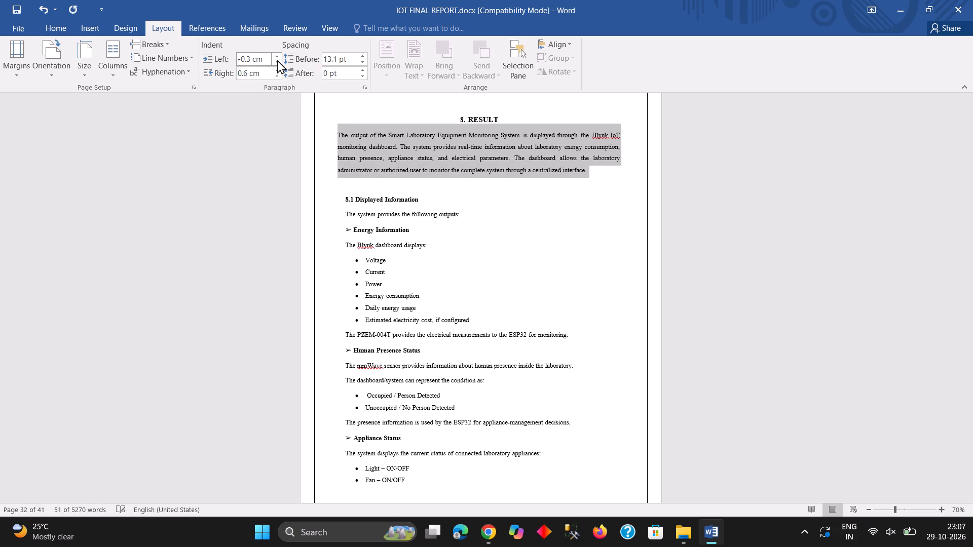
pyautogui.click(277, 60)
pyautogui.click(277, 60)
pyautogui.click(277, 60)
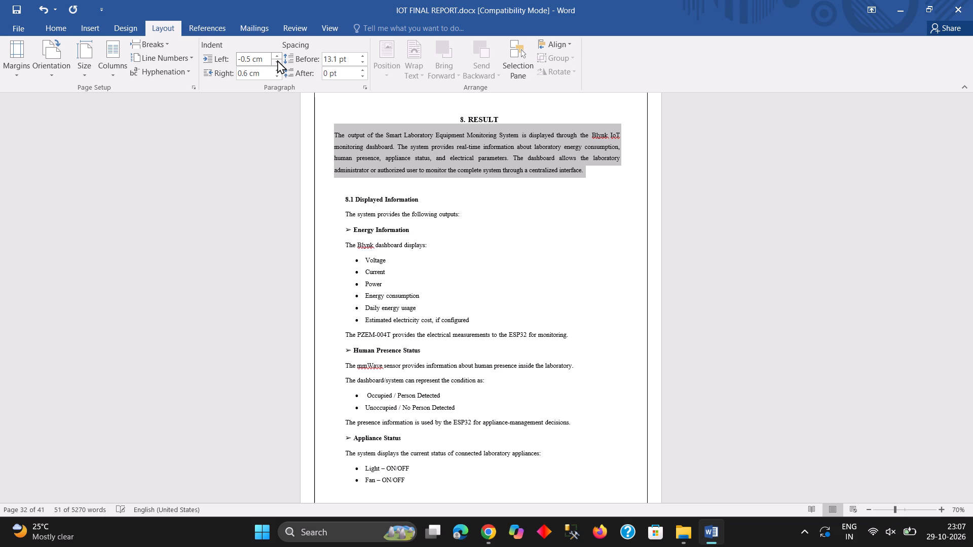
# Set the introductory paragraph under "8. RESULT" to a left indent of -0.9 cm and a right indent of -0.1 cm.
pyautogui.click(277, 60)
pyautogui.click(277, 60)
pyautogui.click(277, 60)
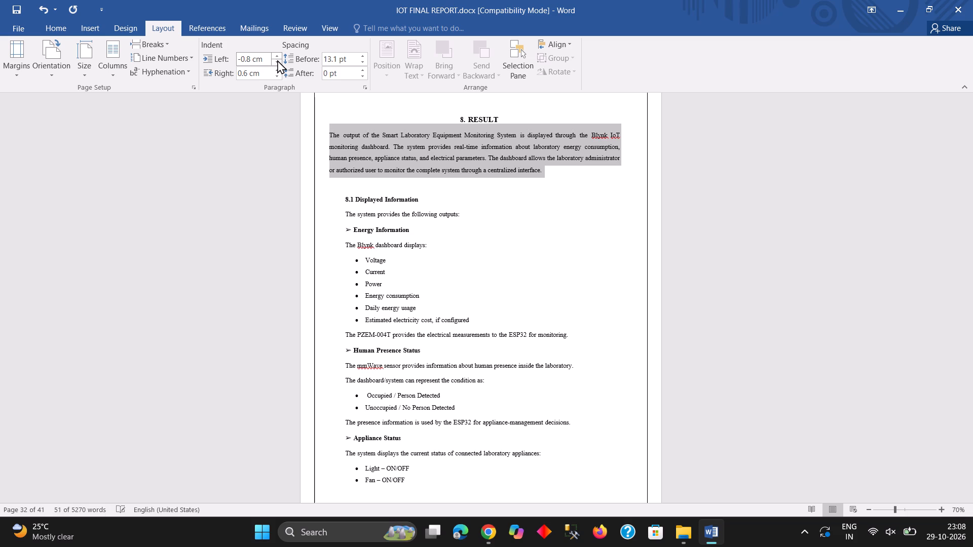
pyautogui.click(280, 78)
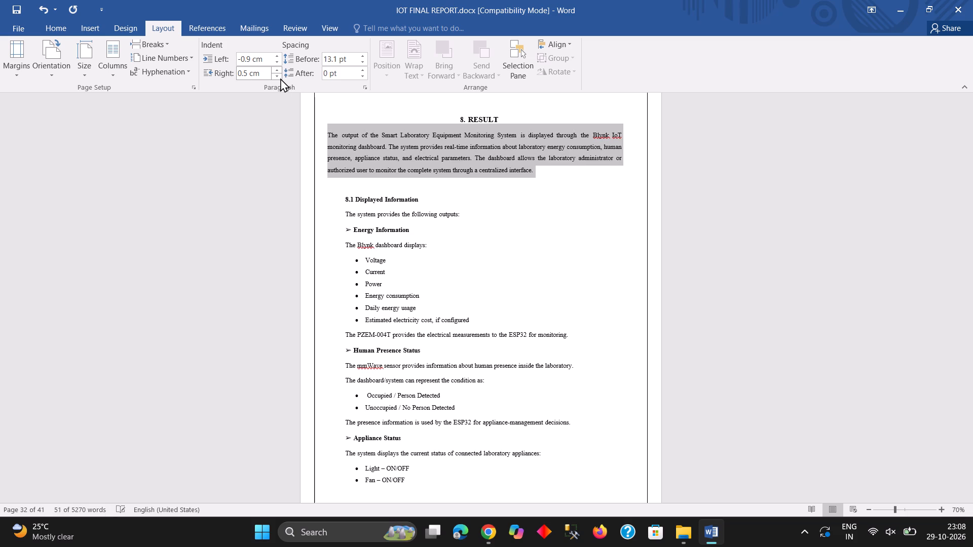
pyautogui.click(280, 78)
pyautogui.tripleClick(280, 78)
pyautogui.doubleClick(280, 78)
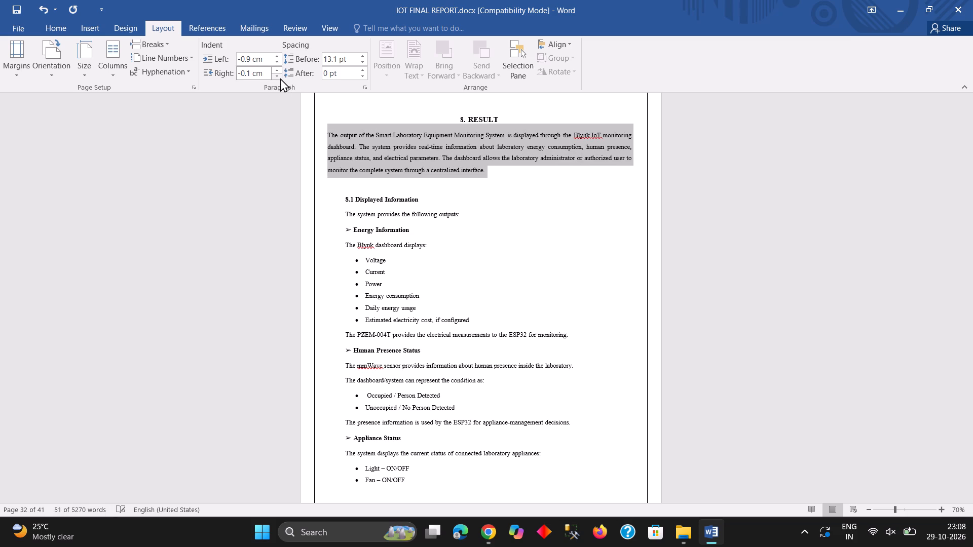
pyautogui.click(428, 350)
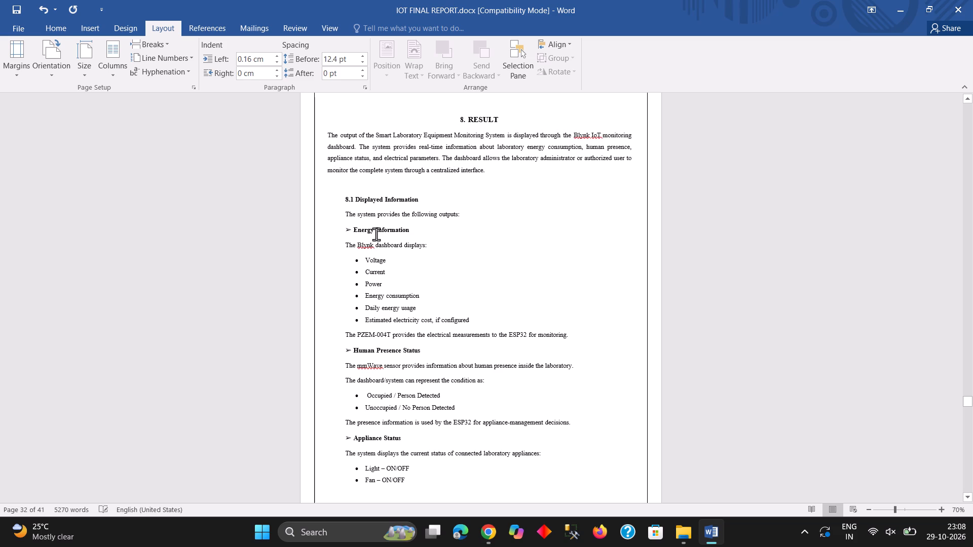
# Set the left indent of the "8.1 Displayed Information" heading and its introductory line to 0 cm.
pyautogui.scroll(-1, 363, 222)
pyautogui.scroll(1, 363, 222)
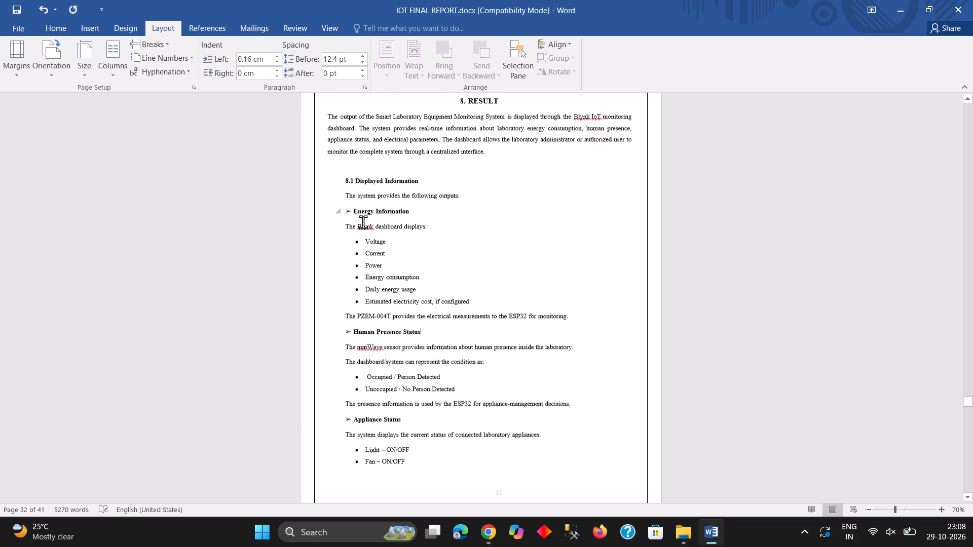
pyautogui.scroll(1, 363, 222)
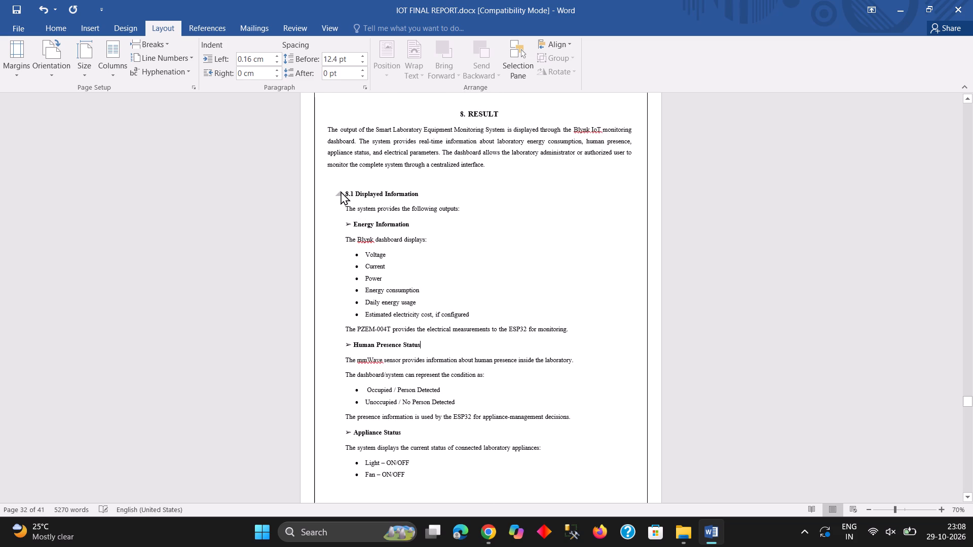
pyautogui.moveTo(341, 191); pyautogui.dragTo(367, 221)
pyautogui.moveTo(345, 192); pyautogui.dragTo(440, 215)
pyautogui.click(440, 215)
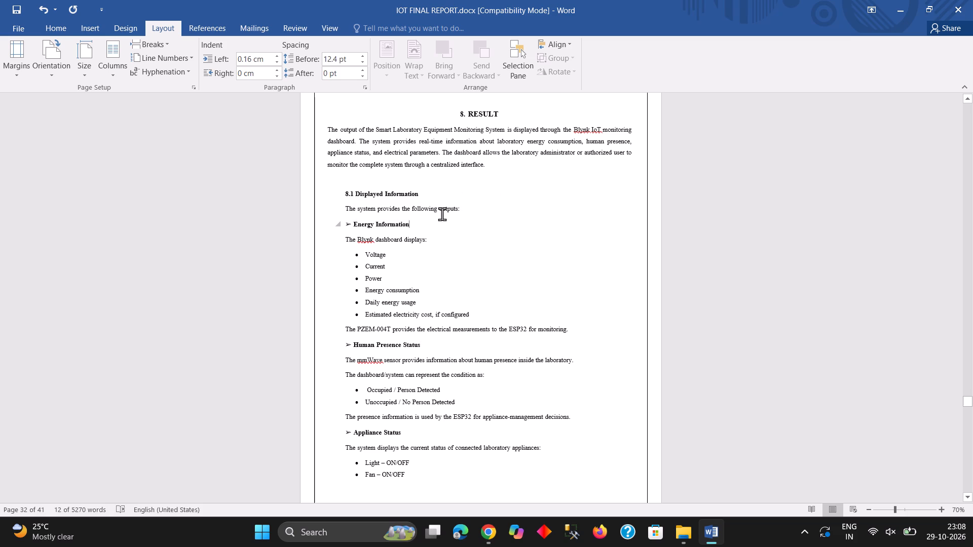
pyautogui.moveTo(347, 190); pyautogui.dragTo(451, 198)
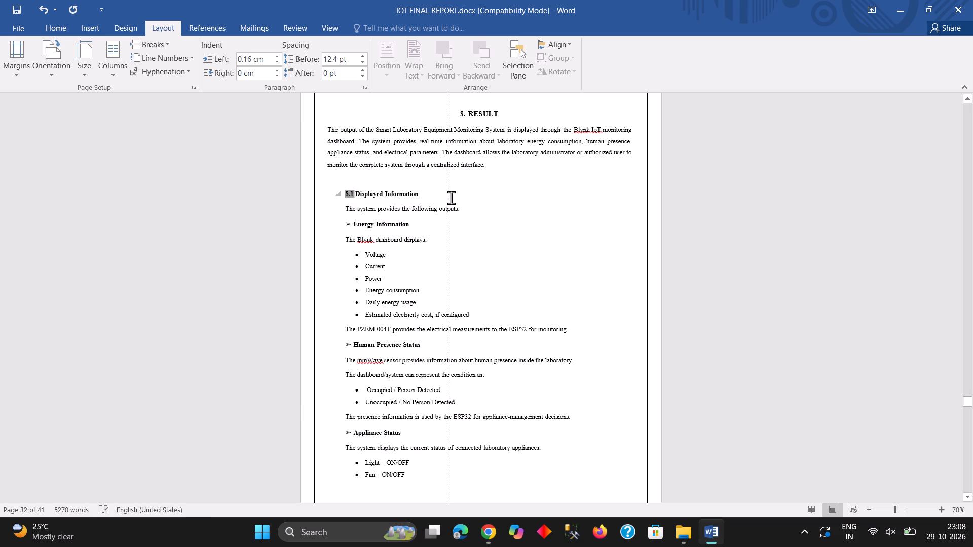
pyautogui.moveTo(451, 198); pyautogui.dragTo(318, 212)
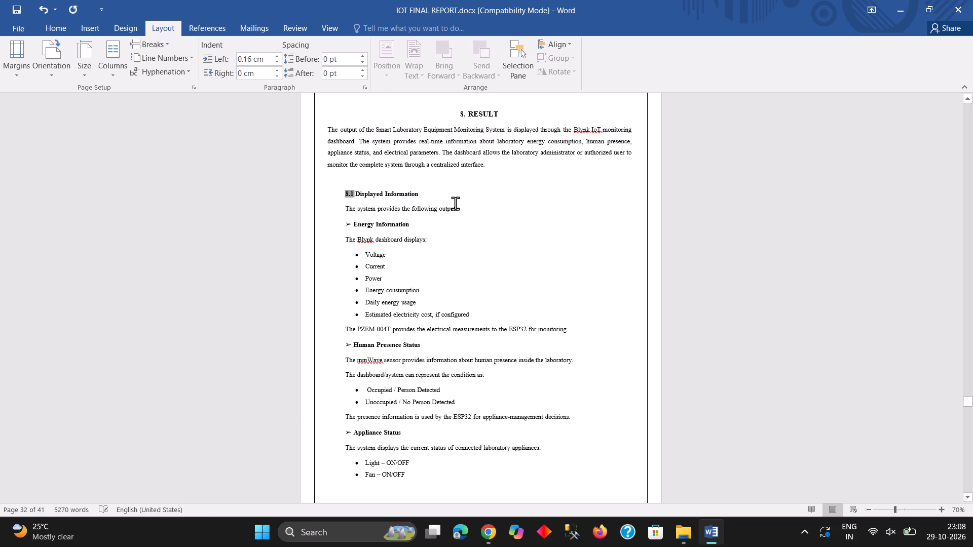
pyautogui.click(457, 206)
pyautogui.scroll(-1, 441, 272)
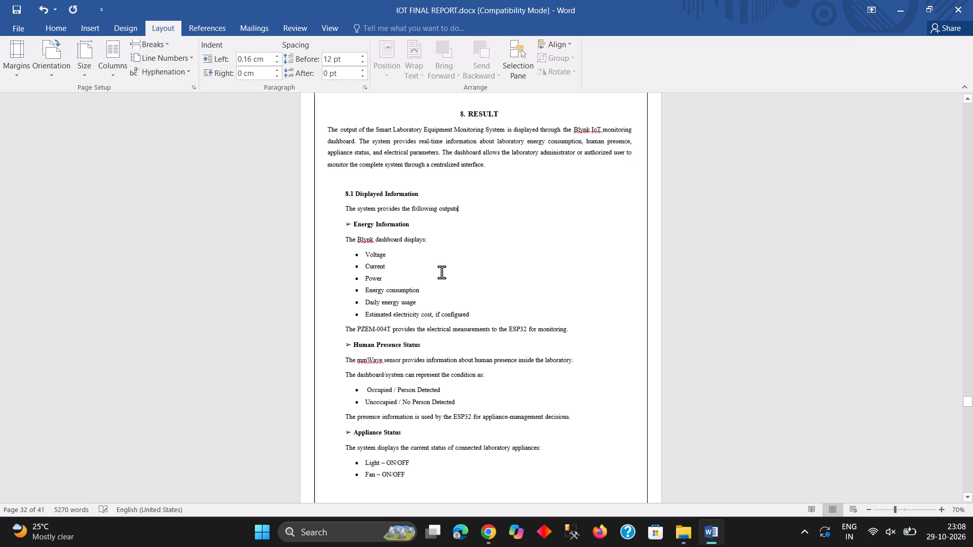
pyautogui.scroll(-1, 441, 272)
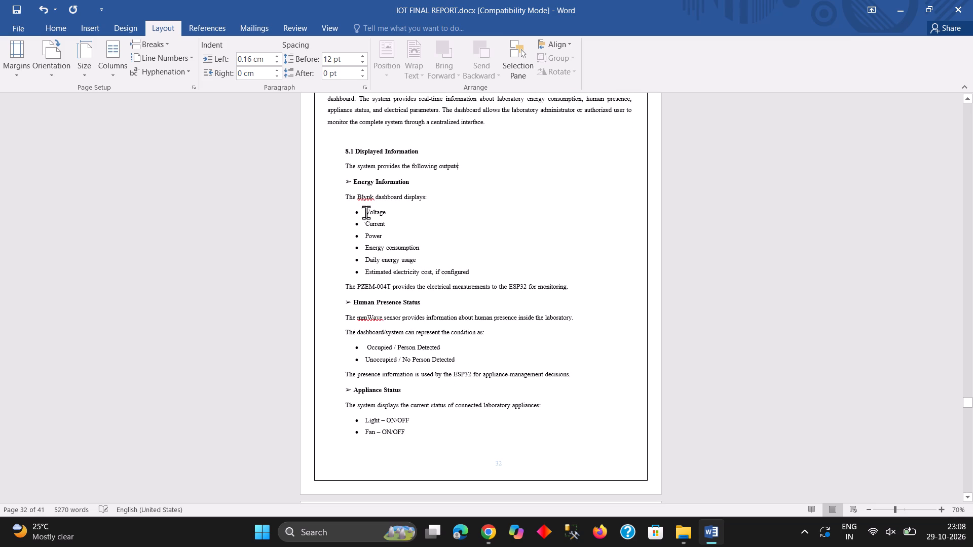
pyautogui.moveTo(345, 148); pyautogui.dragTo(475, 163)
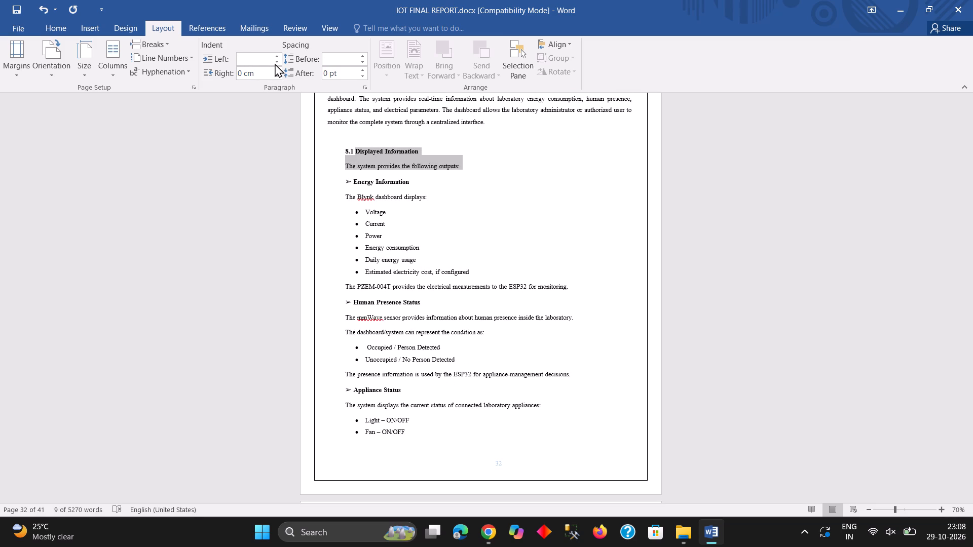
pyautogui.click(275, 63)
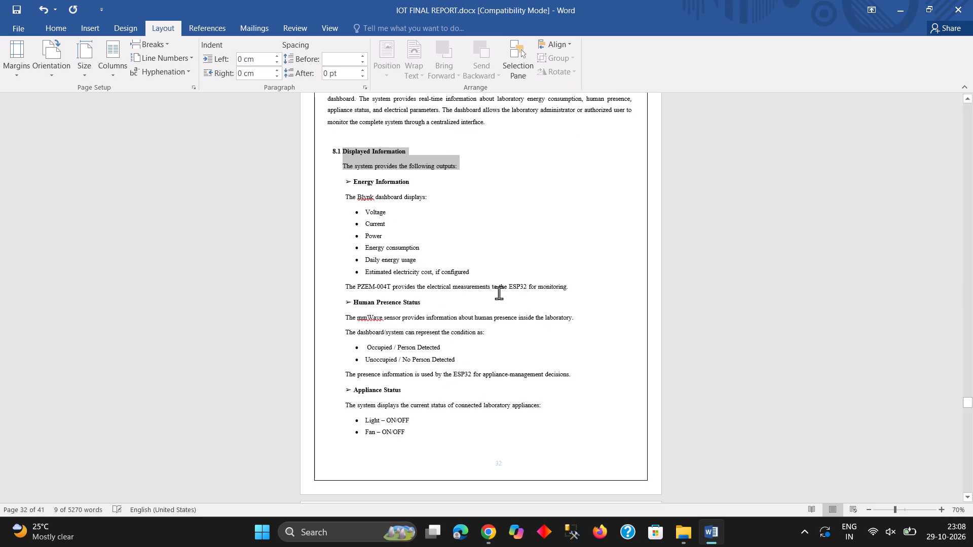
pyautogui.click(474, 226)
# Set the left indent of the "8.2 Output Representation" heading and its introductory line to 0 cm.
pyautogui.scroll(-6, 474, 228)
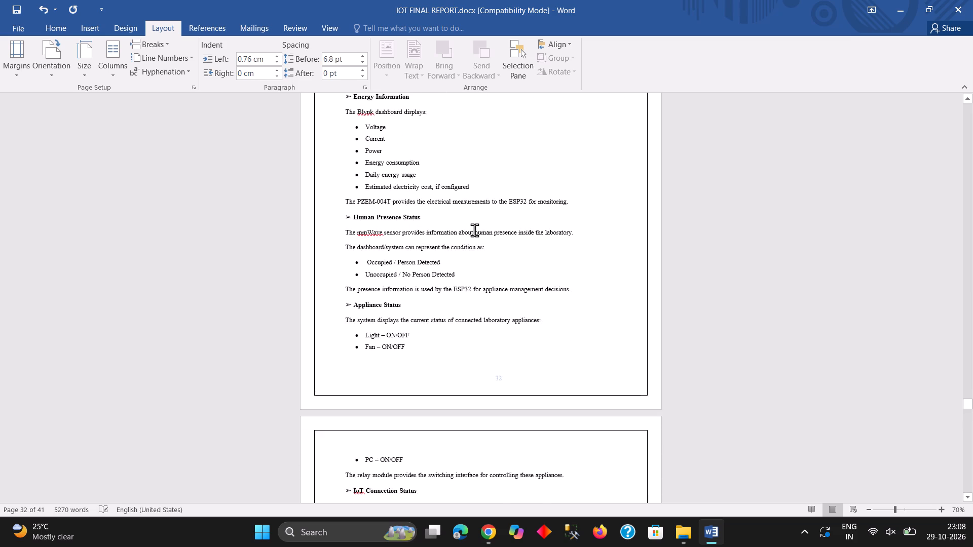
pyautogui.scroll(-11, 474, 230)
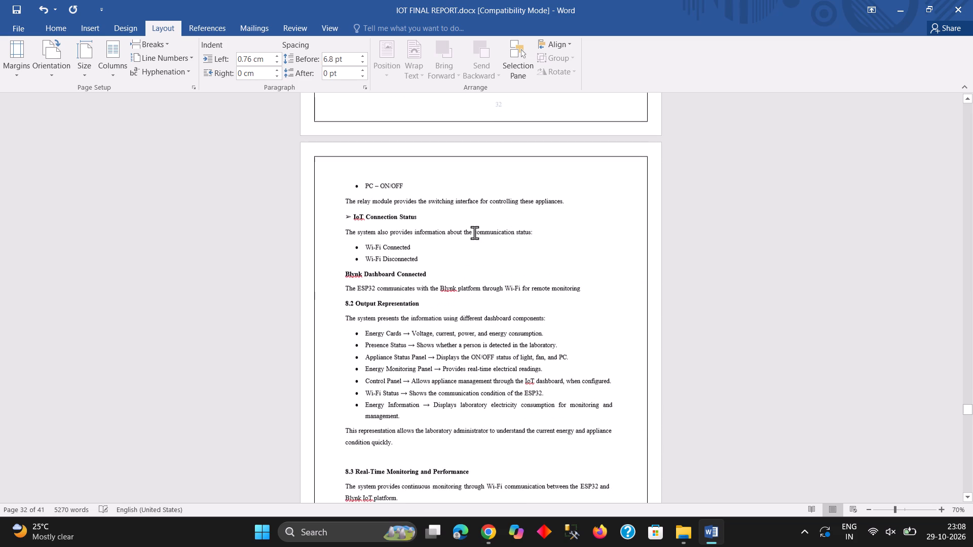
pyautogui.scroll(1, 474, 232)
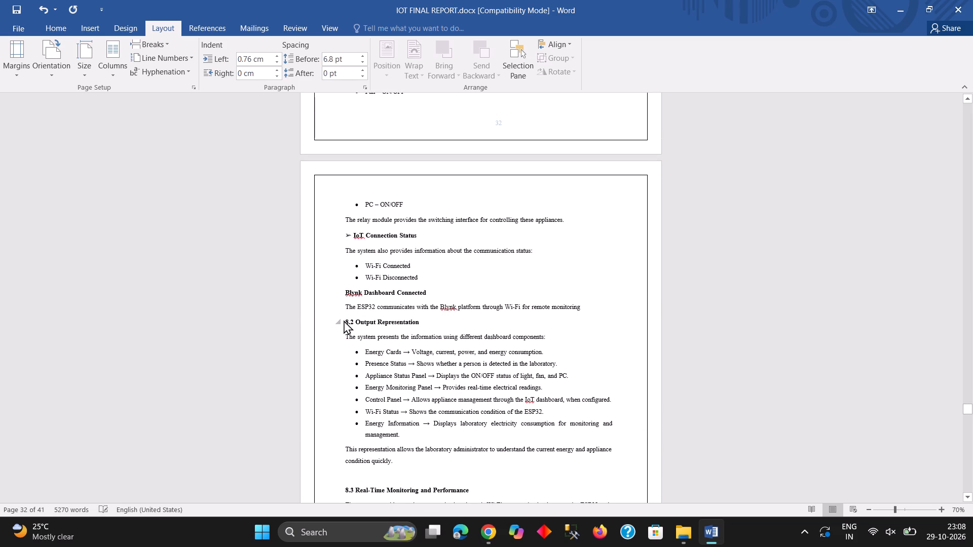
pyautogui.click(341, 321)
pyautogui.moveTo(345, 317); pyautogui.dragTo(507, 325)
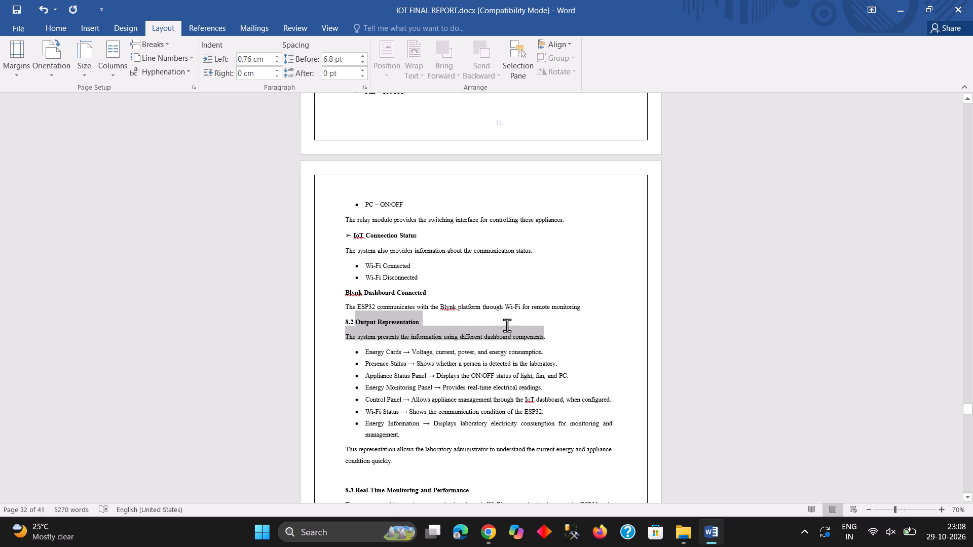
pyautogui.moveTo(507, 325); pyautogui.dragTo(539, 334)
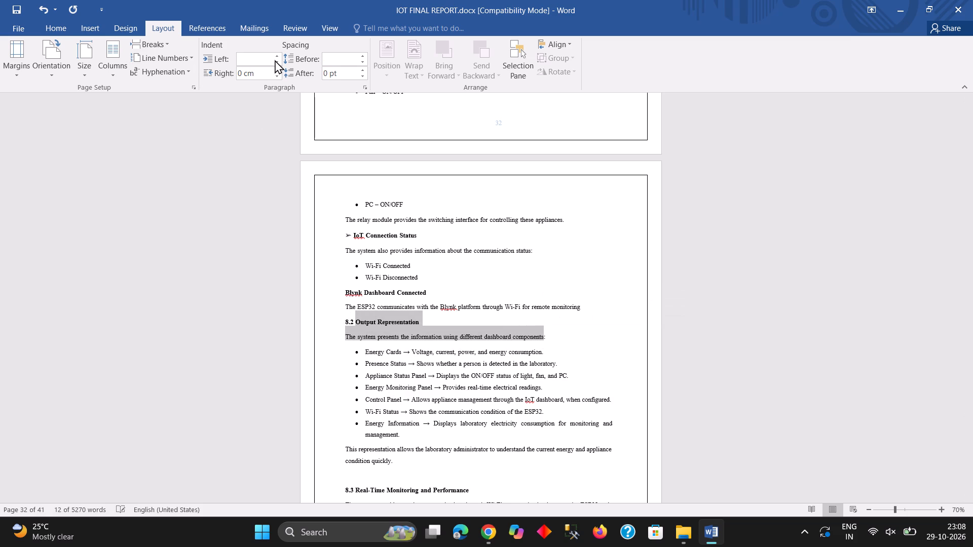
pyautogui.click(277, 62)
# Set the left indent of the "8.3 Real-Time Monitoring and Performance" heading and its introductory paragraph to 0 cm.
pyautogui.scroll(-3, 429, 303)
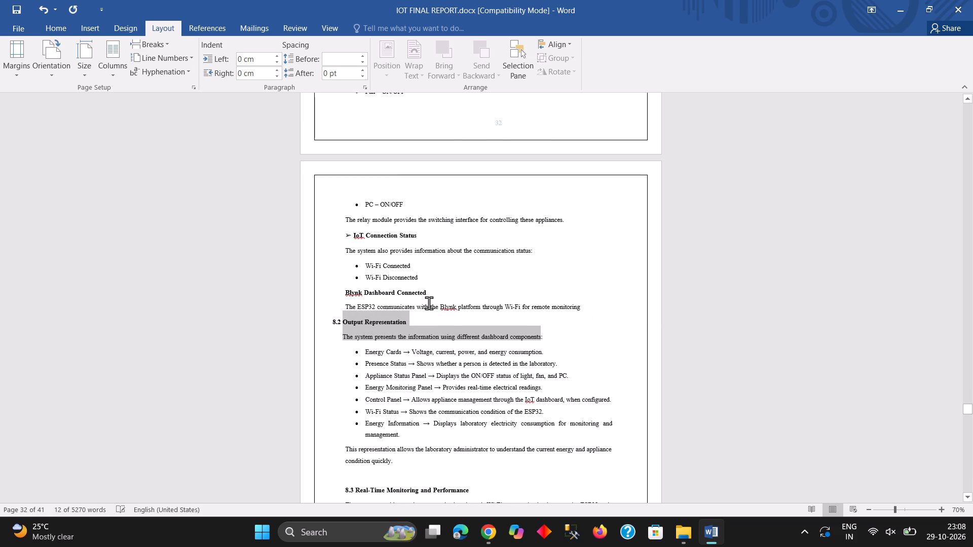
pyautogui.scroll(-4, 429, 295)
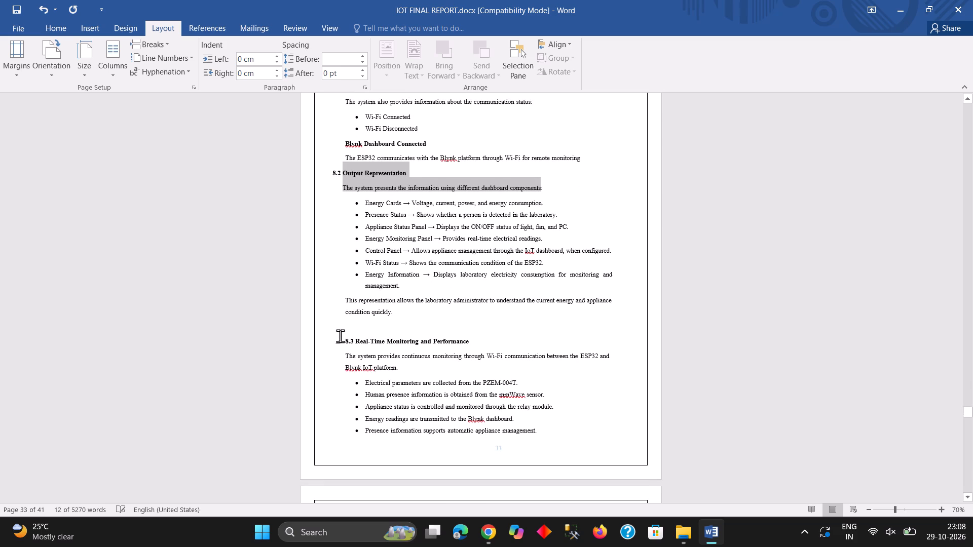
pyautogui.moveTo(340, 336); pyautogui.dragTo(379, 366)
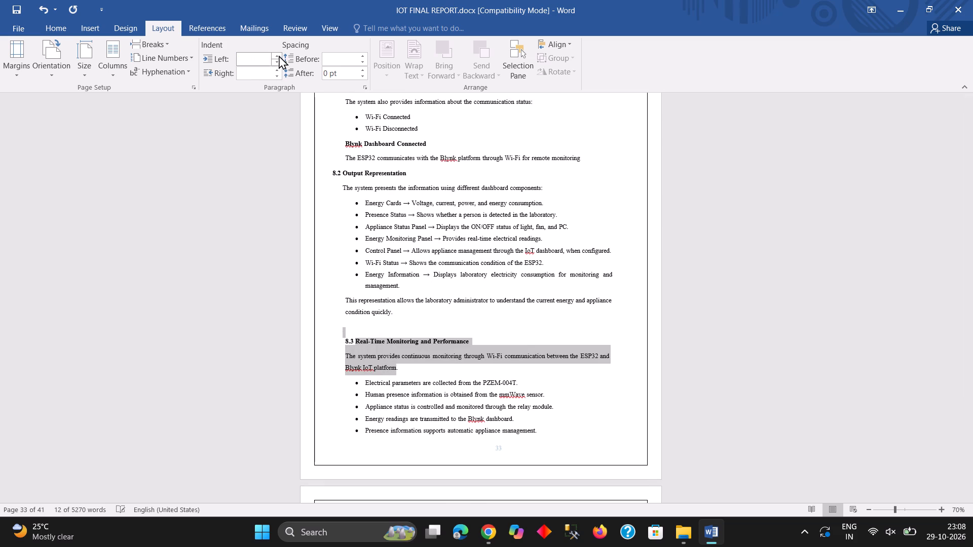
pyautogui.click(279, 61)
# Set the left indent of the "8.4 Sample Output Observation" heading to -0.1 cm.
pyautogui.scroll(-6, 416, 303)
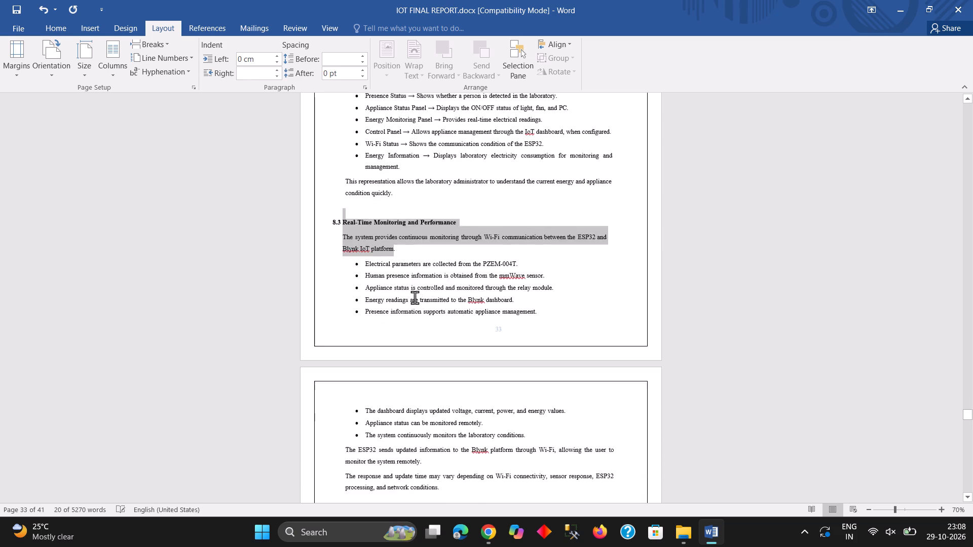
pyautogui.scroll(-4, 415, 291)
pyautogui.scroll(-4, 363, 378)
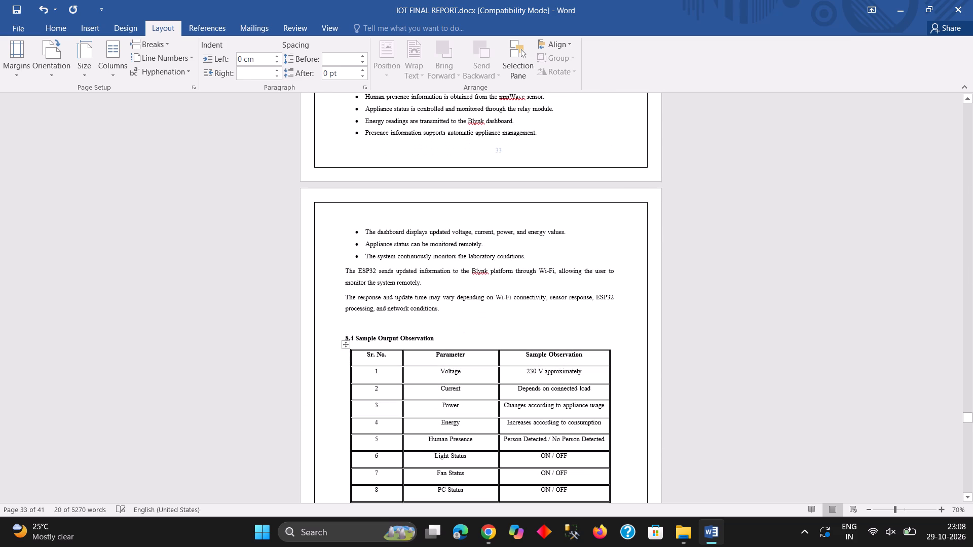
pyautogui.moveTo(347, 339); pyautogui.dragTo(368, 333)
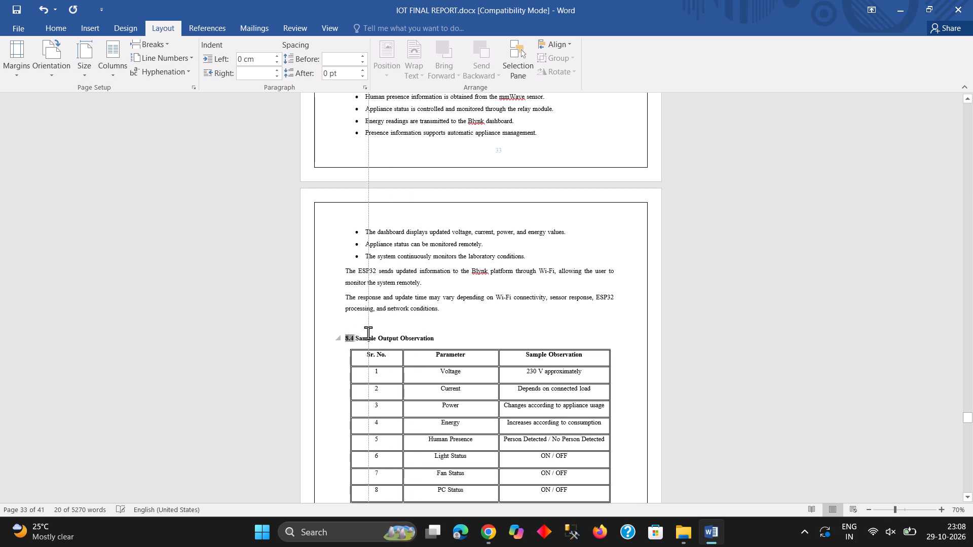
pyautogui.moveTo(368, 333); pyautogui.dragTo(317, 330)
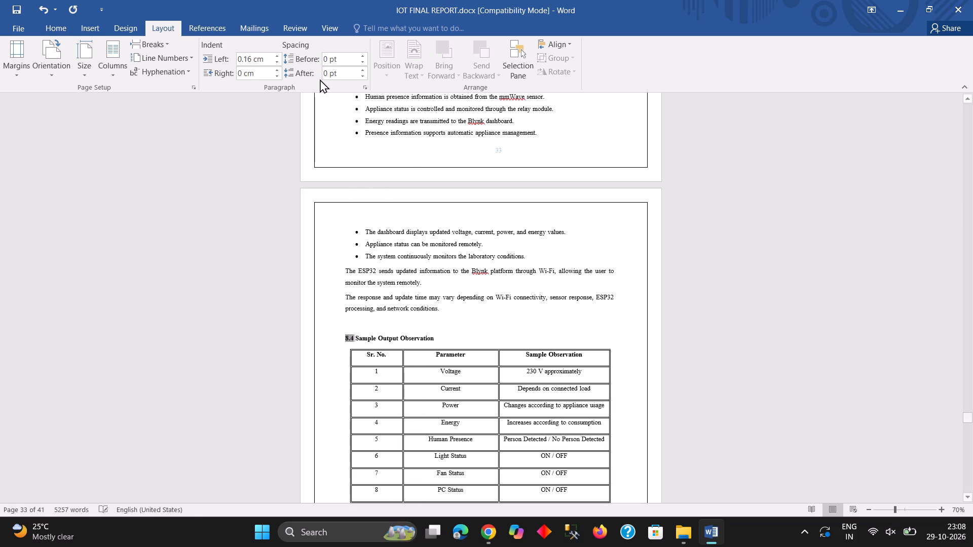
pyautogui.click(277, 65)
pyautogui.click(277, 64)
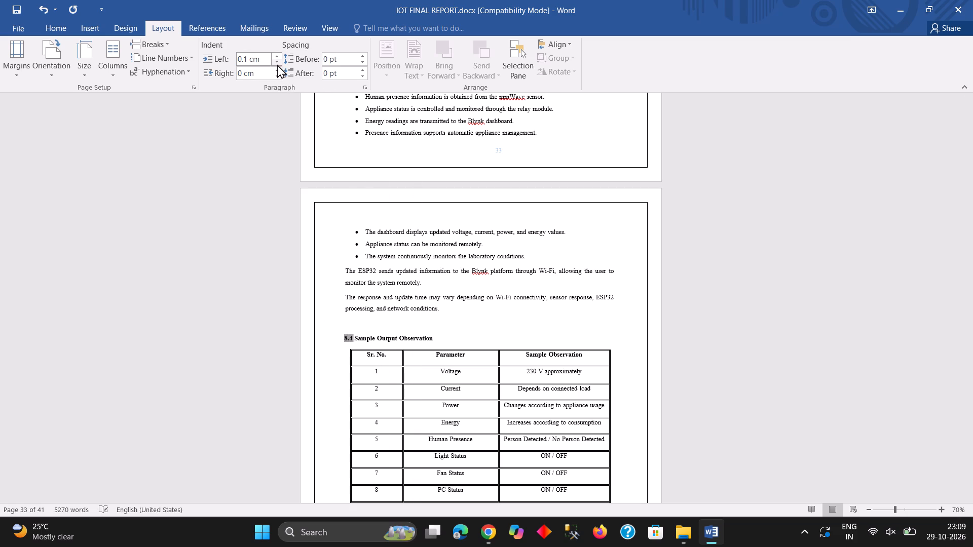
pyautogui.click(277, 64)
# Set the two paragraphs below the sample output table to a left indent of -0.4 cm and a right indent of 0 cm.
pyautogui.scroll(-5, 445, 285)
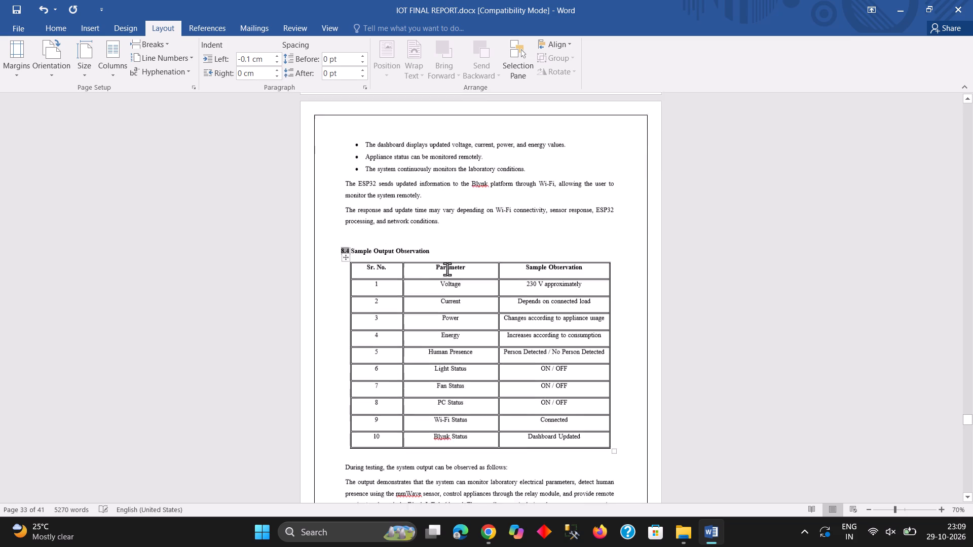
pyautogui.scroll(-4, 447, 269)
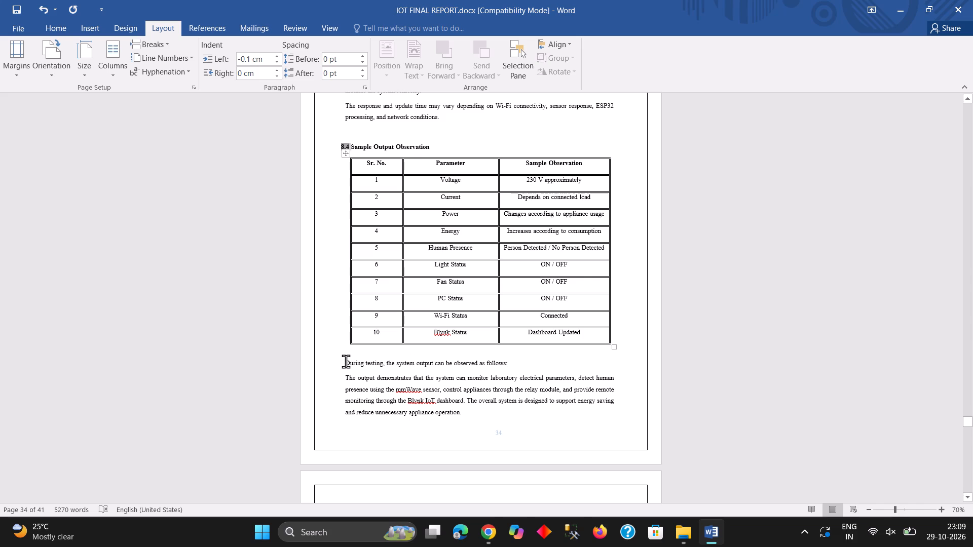
pyautogui.moveTo(346, 361); pyautogui.dragTo(473, 410)
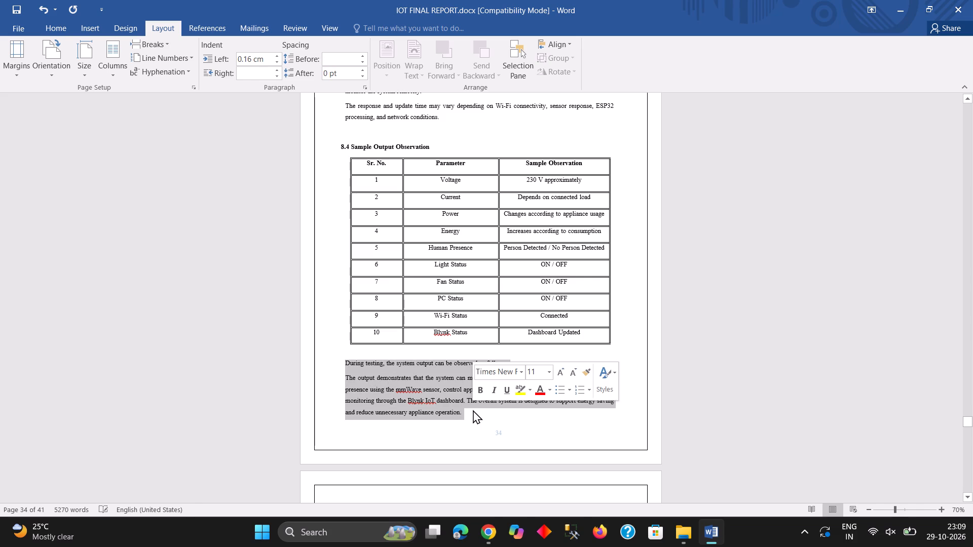
pyautogui.click(275, 62)
pyautogui.doubleClick(275, 62)
pyautogui.click(275, 62)
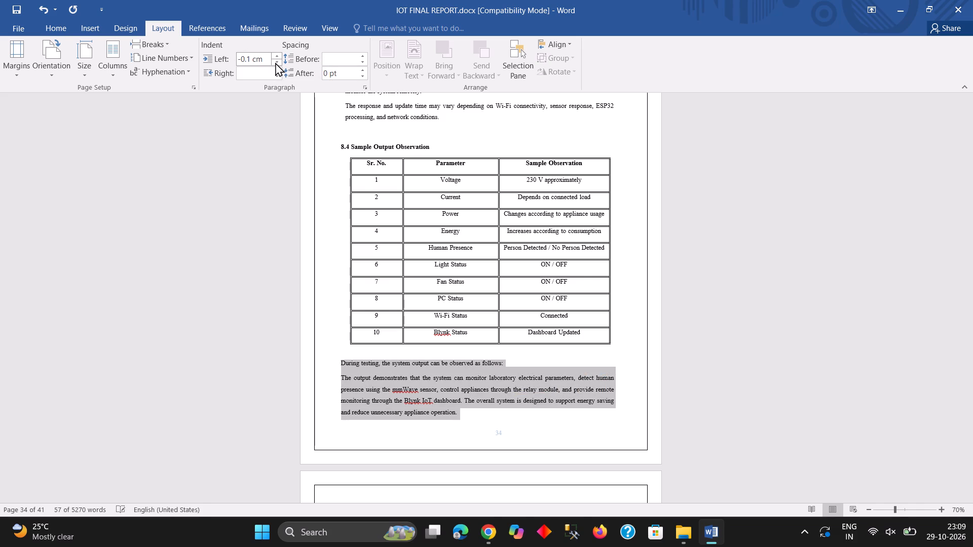
pyautogui.doubleClick(275, 62)
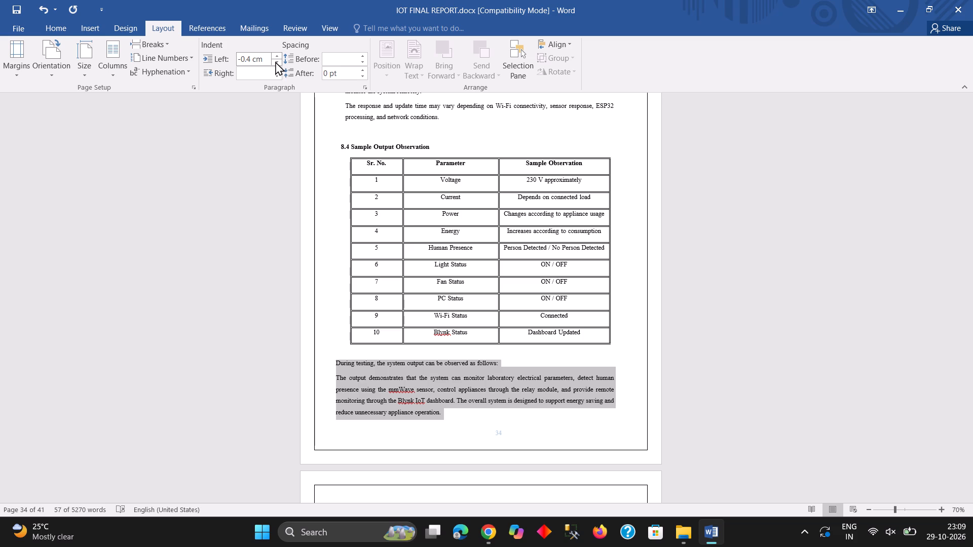
pyautogui.click(278, 77)
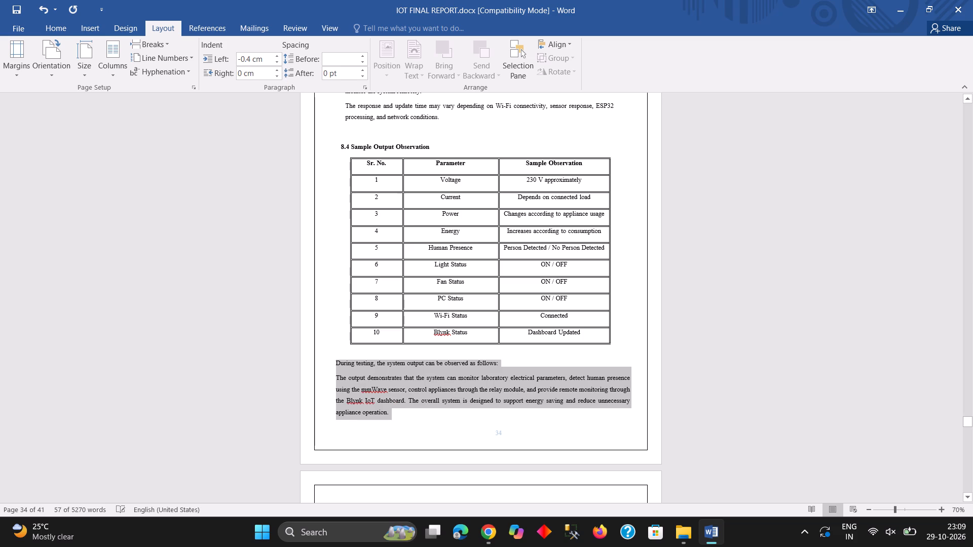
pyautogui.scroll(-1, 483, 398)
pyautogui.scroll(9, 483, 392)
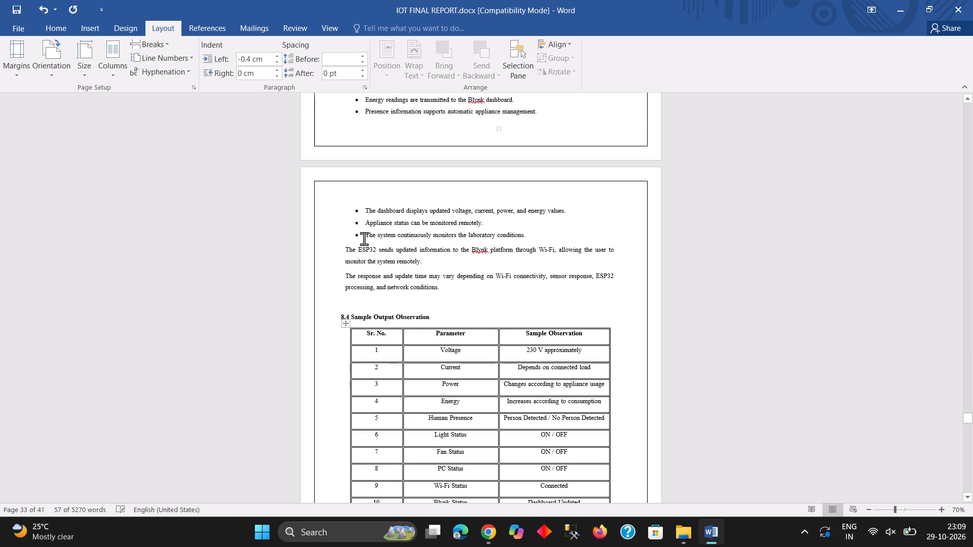
# Set the two paragraphs above the "8.4 Sample Output Observation" heading to a left indent of -0.2 cm and a right indent of 0 cm.
pyautogui.moveTo(339, 252); pyautogui.dragTo(410, 300)
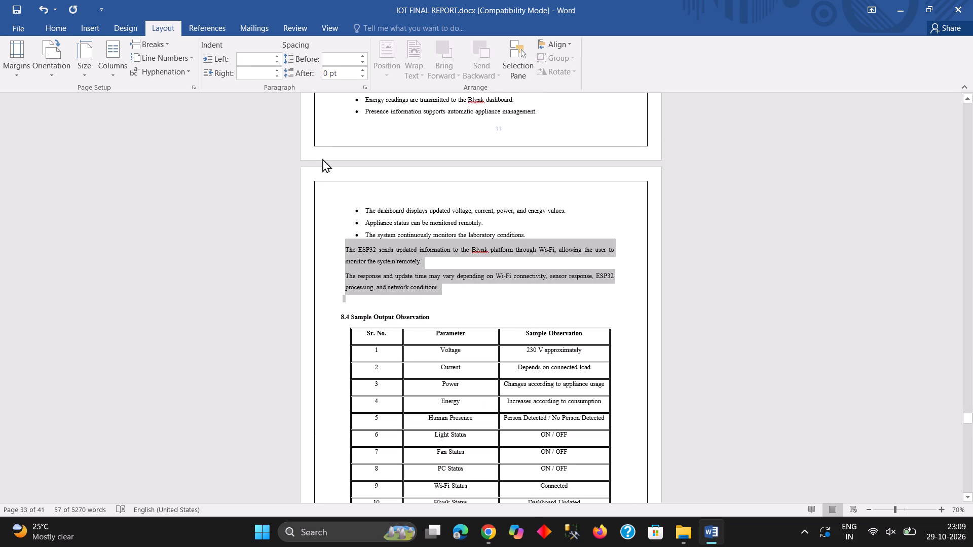
pyautogui.click(281, 75)
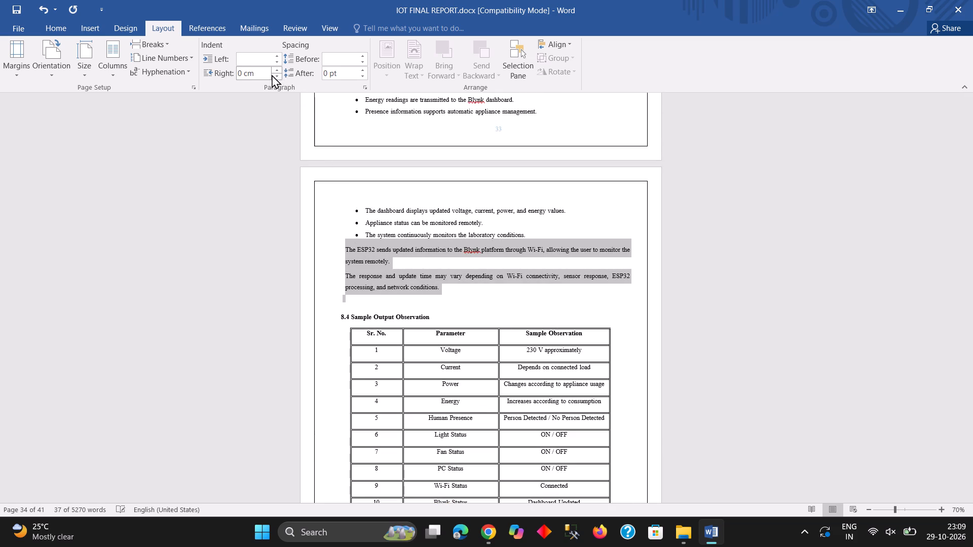
pyautogui.click(279, 61)
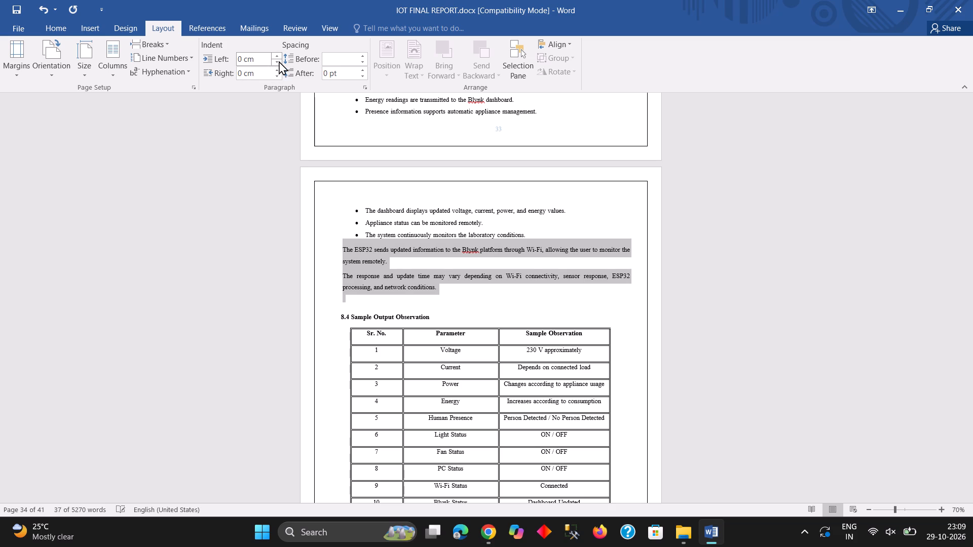
pyautogui.click(279, 61)
pyautogui.click(279, 61)
# Check the paragraph and heading indents across the Result section, from 8.1 Displayed Information to the 8.4 sample output table.
pyautogui.scroll(3, 446, 363)
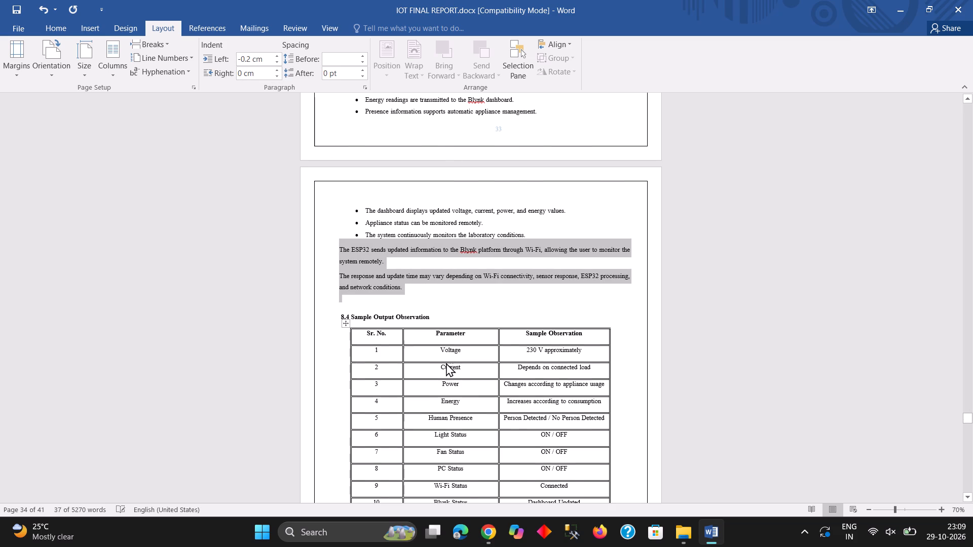
pyautogui.scroll(6, 446, 363)
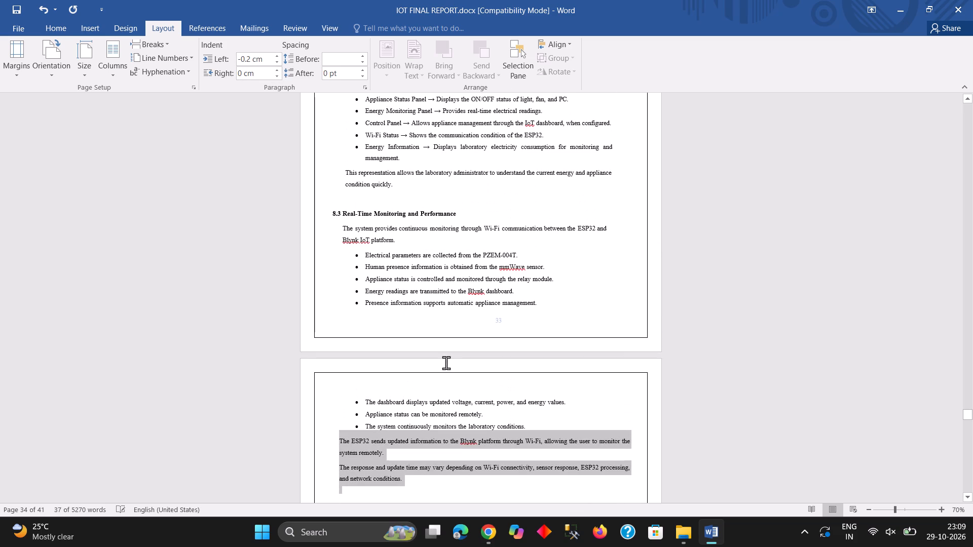
pyautogui.scroll(7, 446, 363)
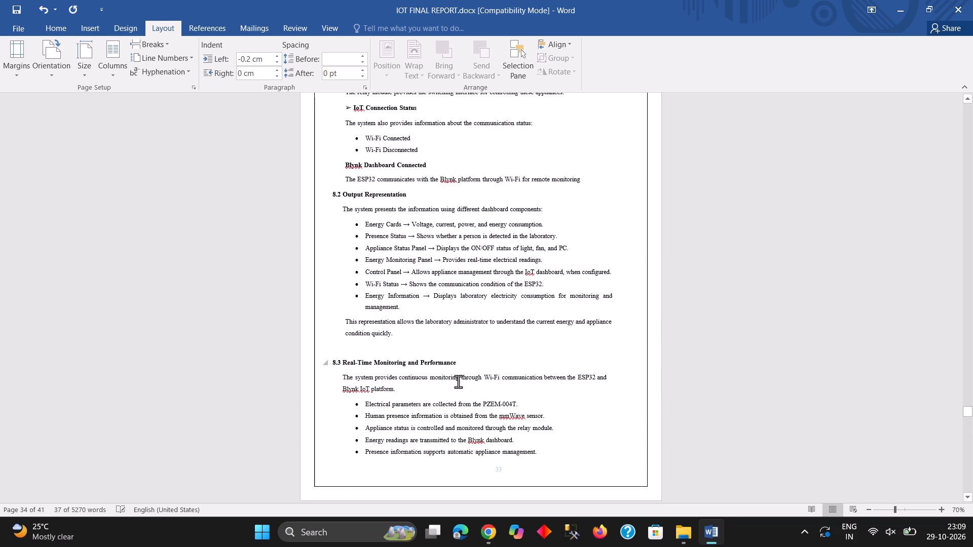
pyautogui.scroll(12, 459, 382)
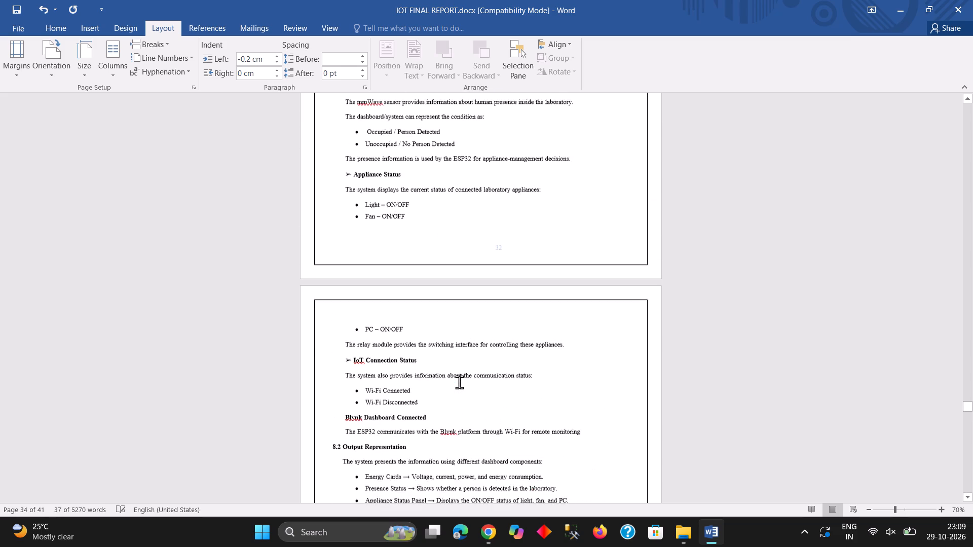
pyautogui.scroll(15, 459, 382)
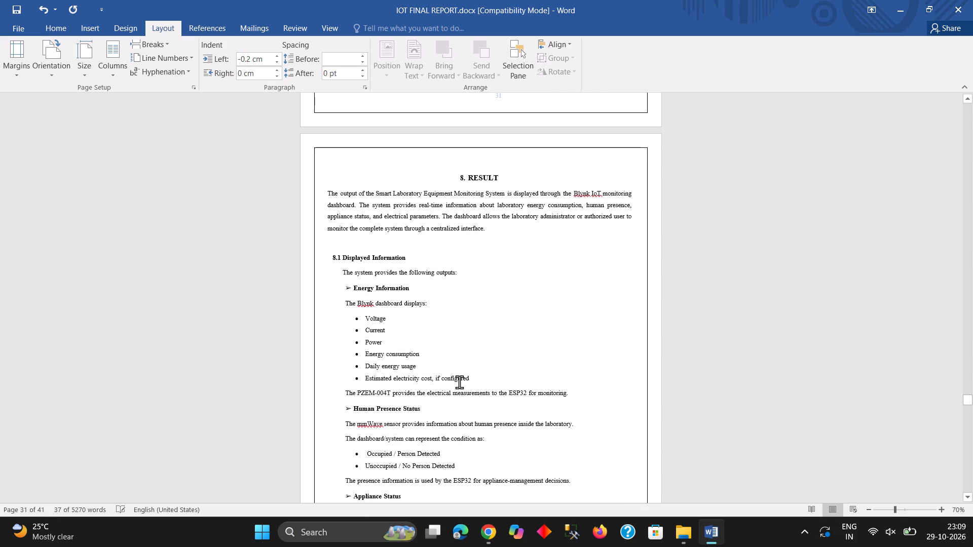
pyautogui.moveTo(340, 274); pyautogui.dragTo(342, 278)
pyautogui.moveTo(342, 278); pyautogui.dragTo(463, 355)
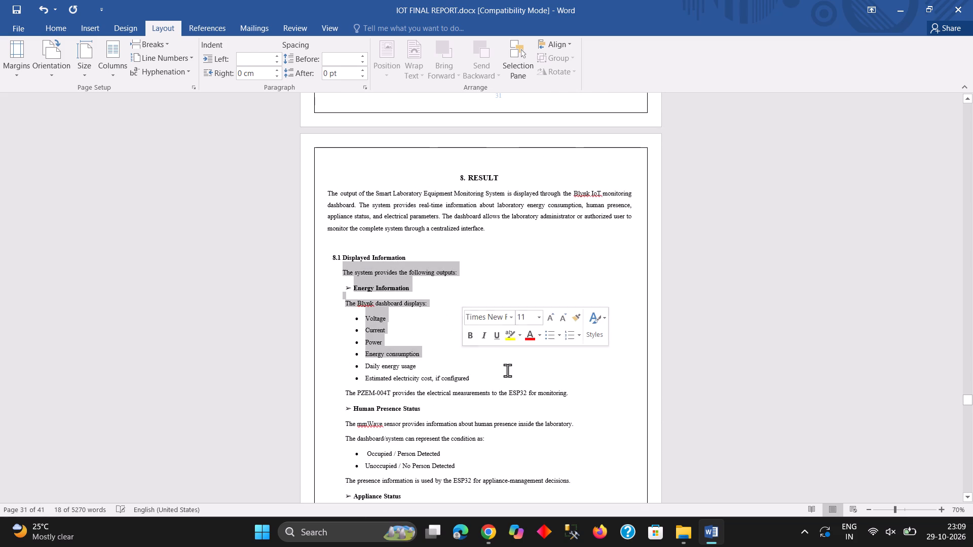
pyautogui.click(505, 374)
pyautogui.scroll(1, 406, 381)
pyautogui.scroll(-9, 406, 381)
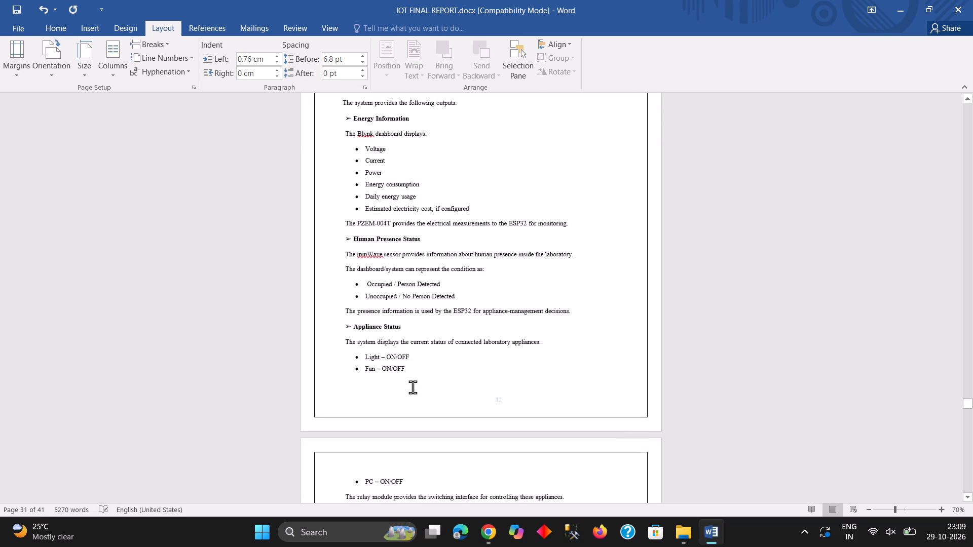
pyautogui.scroll(-17, 413, 387)
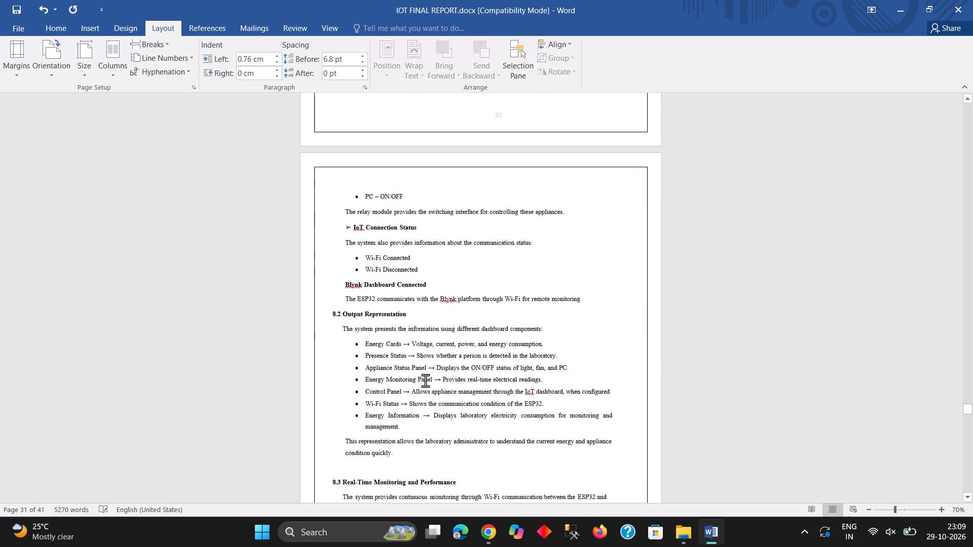
pyautogui.scroll(-18, 425, 380)
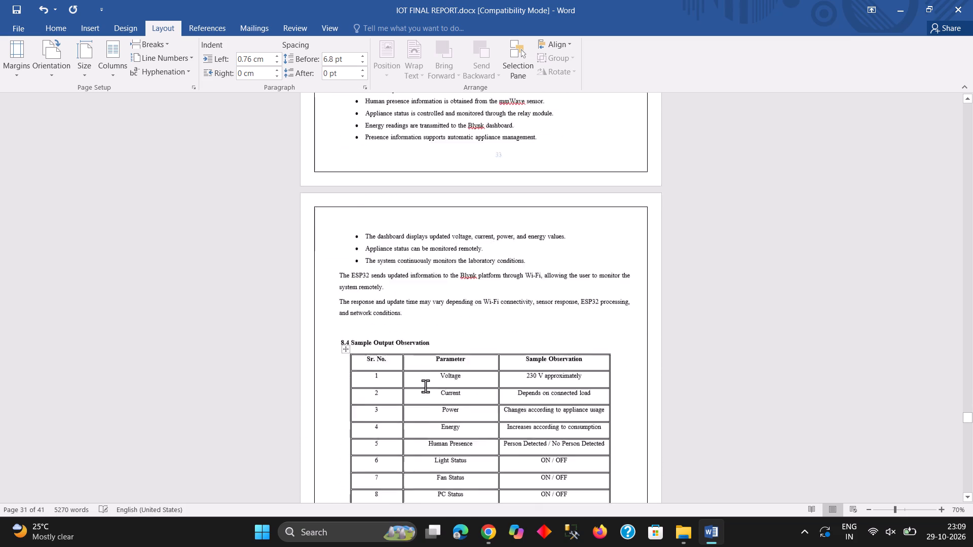
pyautogui.scroll(-2, 425, 386)
# Delete one empty paragraph above the "8.4 Sample Output Observation" heading.
pyautogui.click(342, 264)
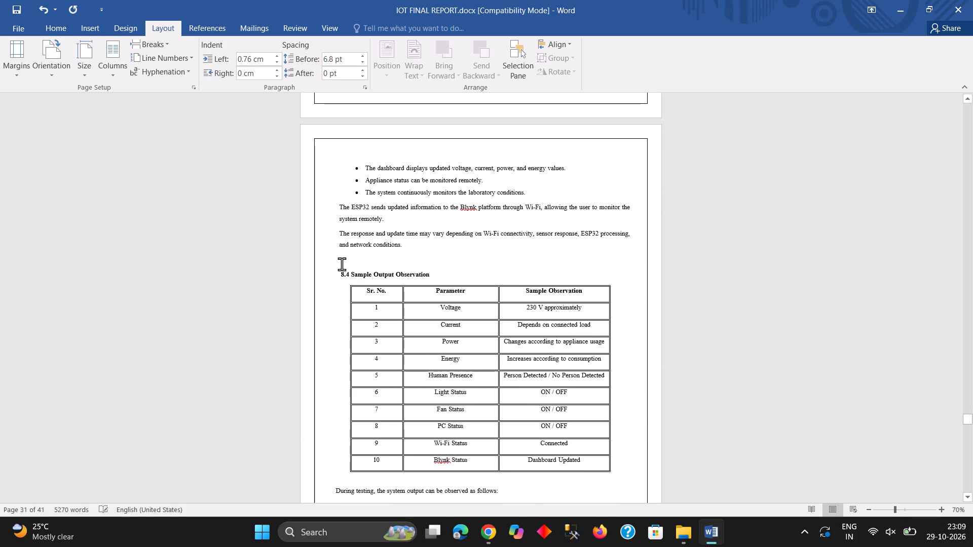
pyautogui.press('BackSpace')
pyautogui.click(363, 261)
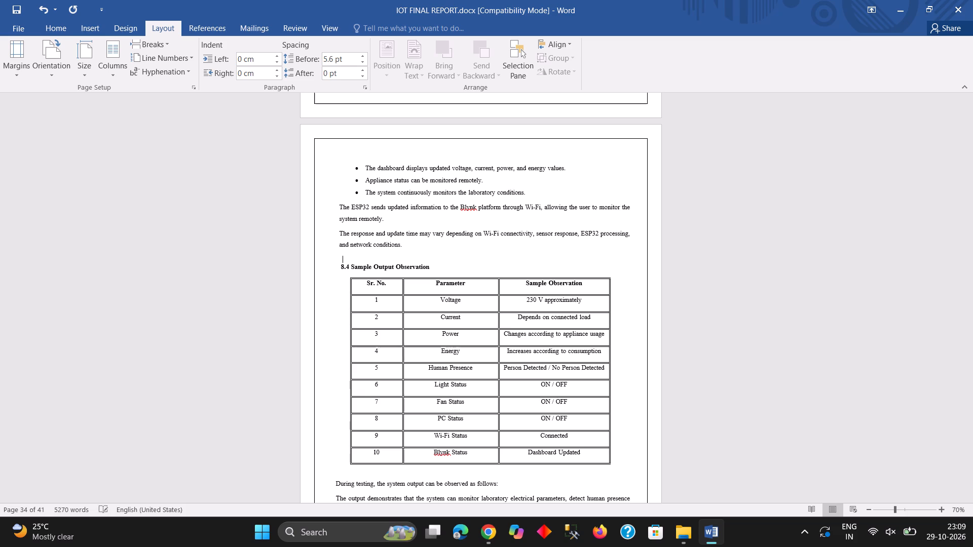
# Enlarge the table in the "9. SDG" section slightly in width and height, extending it toward the right page margin.
pyautogui.scroll(-9, 353, 272)
pyautogui.scroll(-10, 376, 328)
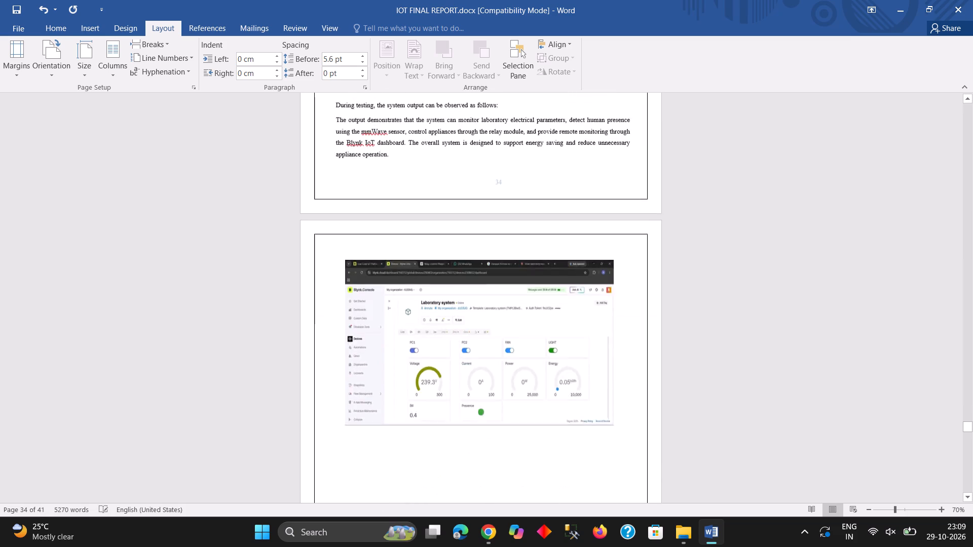
pyautogui.scroll(-15, 376, 326)
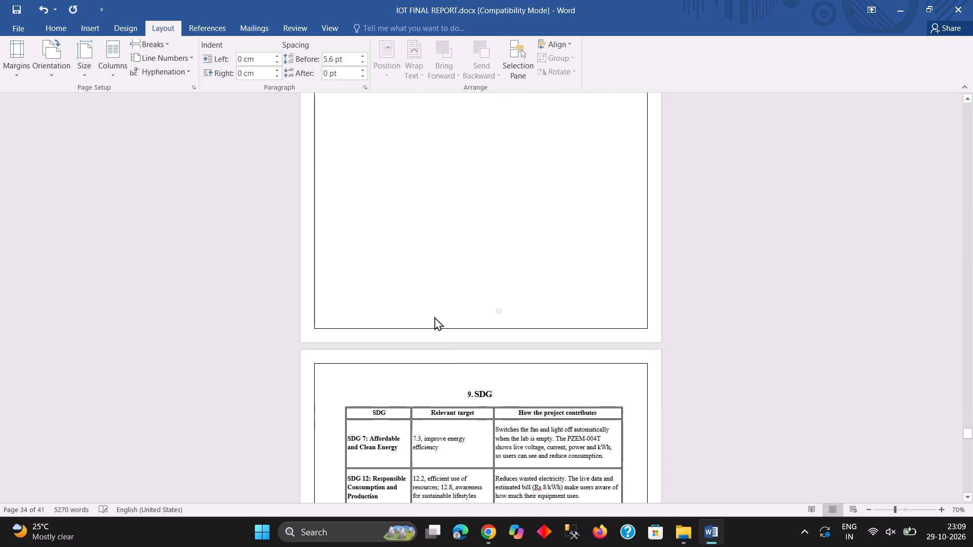
pyautogui.scroll(-11, 444, 337)
pyautogui.click(538, 328)
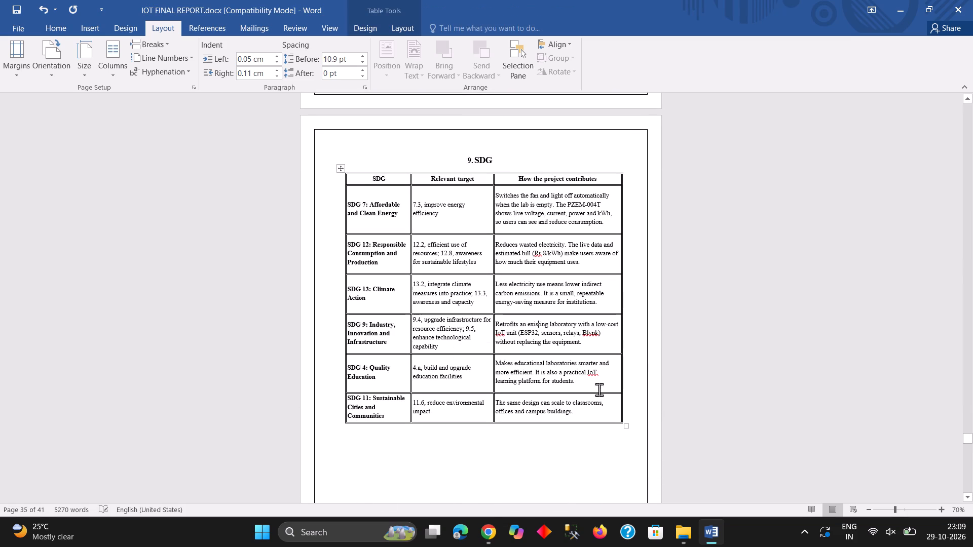
pyautogui.click(627, 423)
pyautogui.click(630, 428)
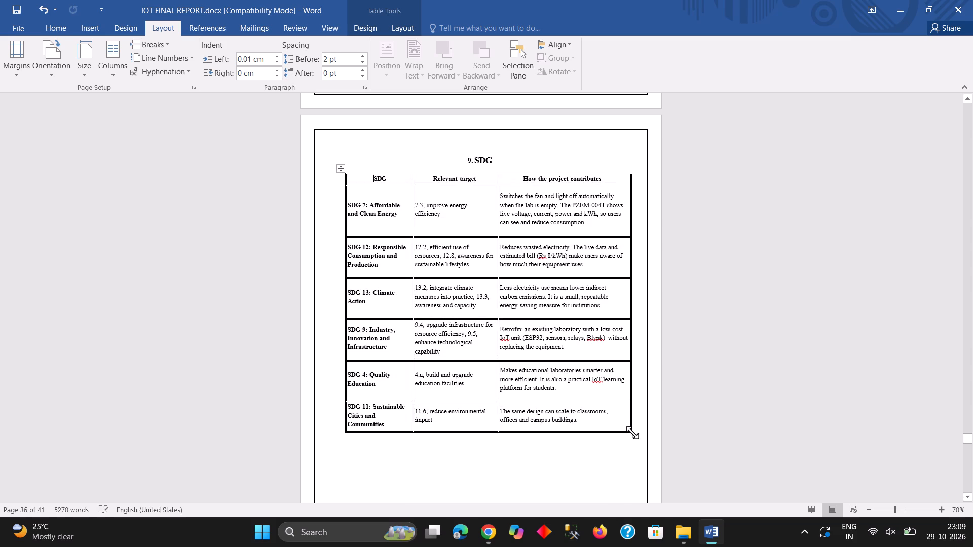
# Shift the SDG table slightly toward the left margin and up closer to its "9. SDG" heading.
pyautogui.moveTo(343, 169); pyautogui.dragTo(330, 173)
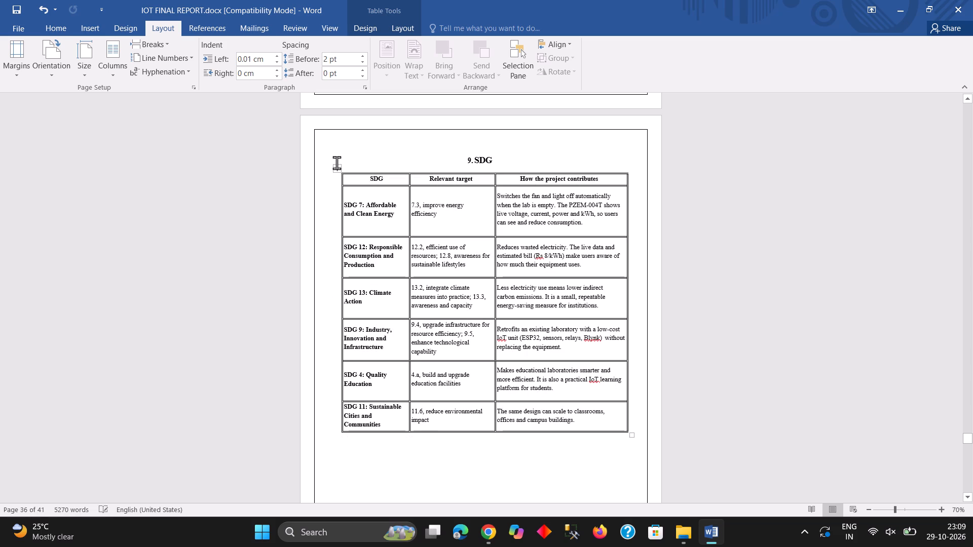
pyautogui.moveTo(338, 172); pyautogui.dragTo(323, 169)
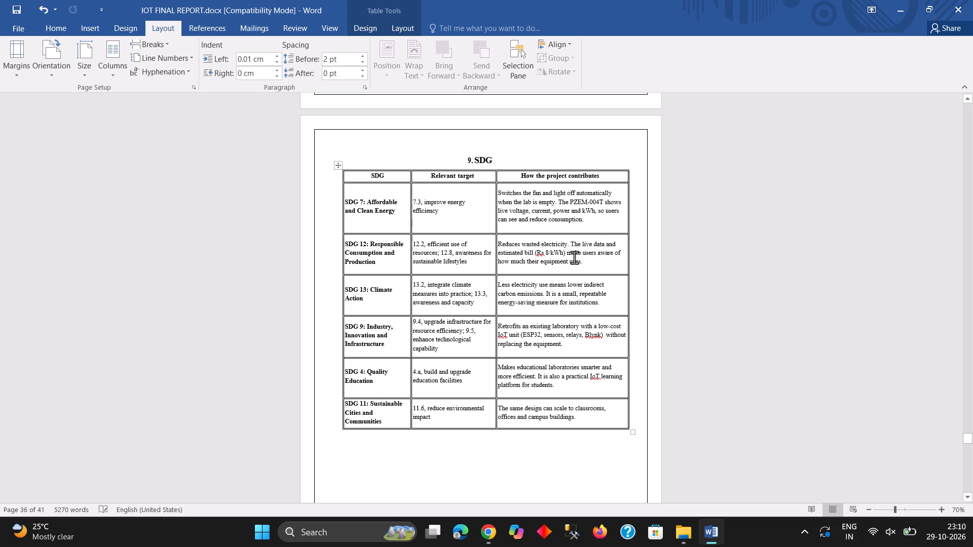
# Review the layout of the pages after the SDG table through to the participation certificates at the end of the report.
pyautogui.scroll(-16, 587, 349)
pyautogui.scroll(-10, 581, 341)
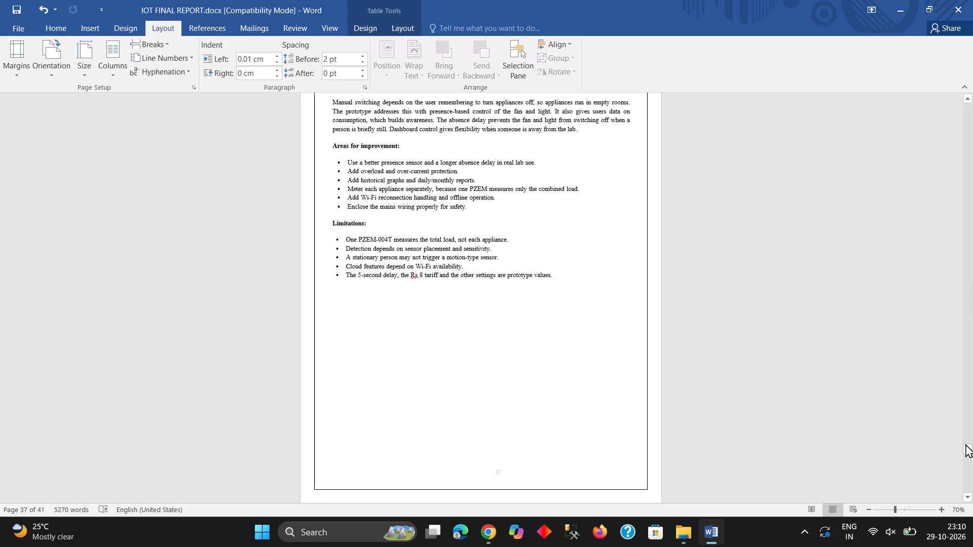
pyautogui.moveTo(966, 447); pyautogui.dragTo(968, 468)
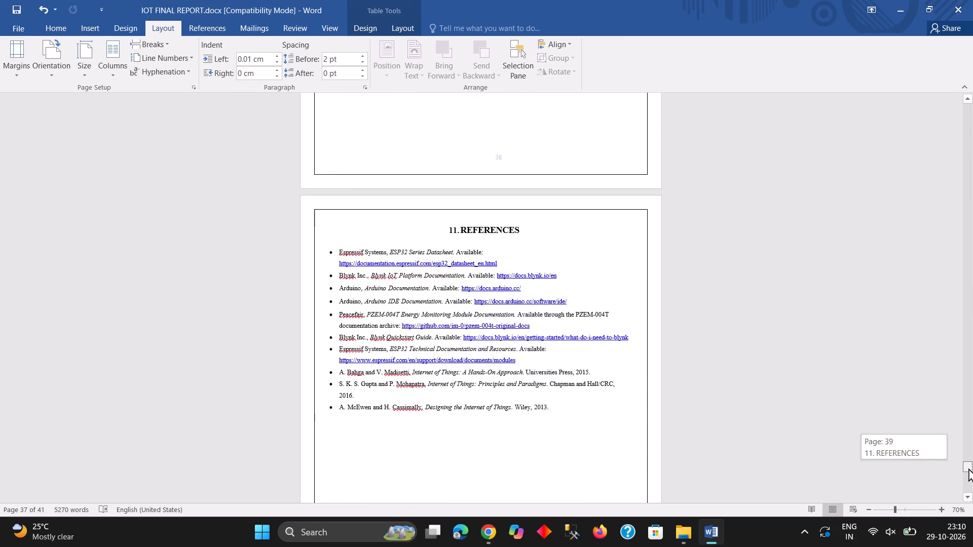
pyautogui.moveTo(968, 468); pyautogui.dragTo(968, 495)
pyautogui.moveTo(969, 485); pyautogui.dragTo(959, 464)
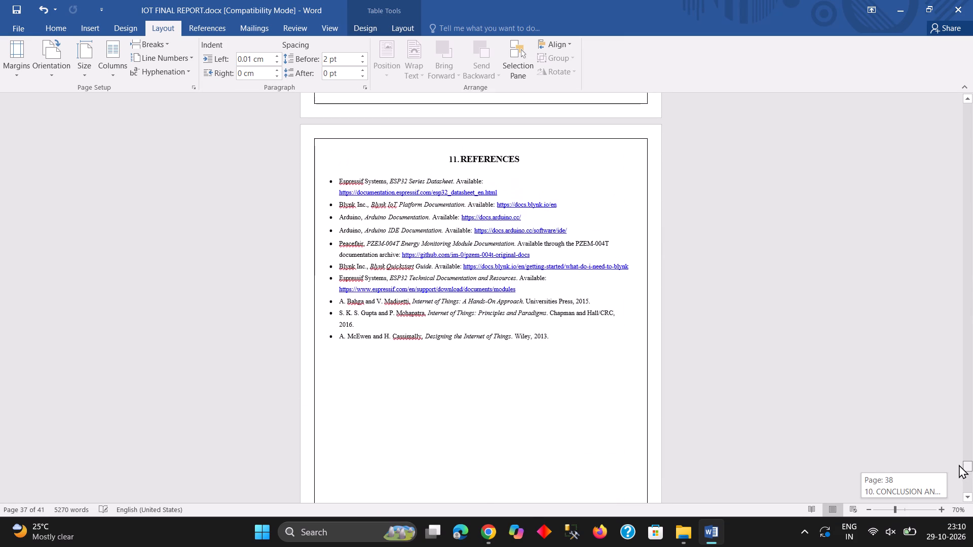
pyautogui.moveTo(959, 464); pyautogui.dragTo(962, 533)
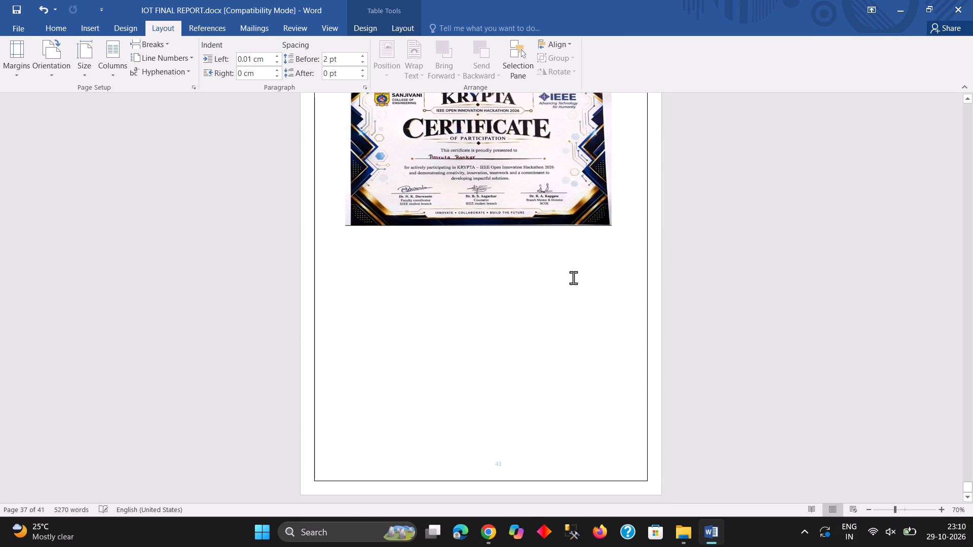
pyautogui.scroll(4, 573, 278)
pyautogui.scroll(-5, 573, 278)
pyautogui.scroll(10, 670, 242)
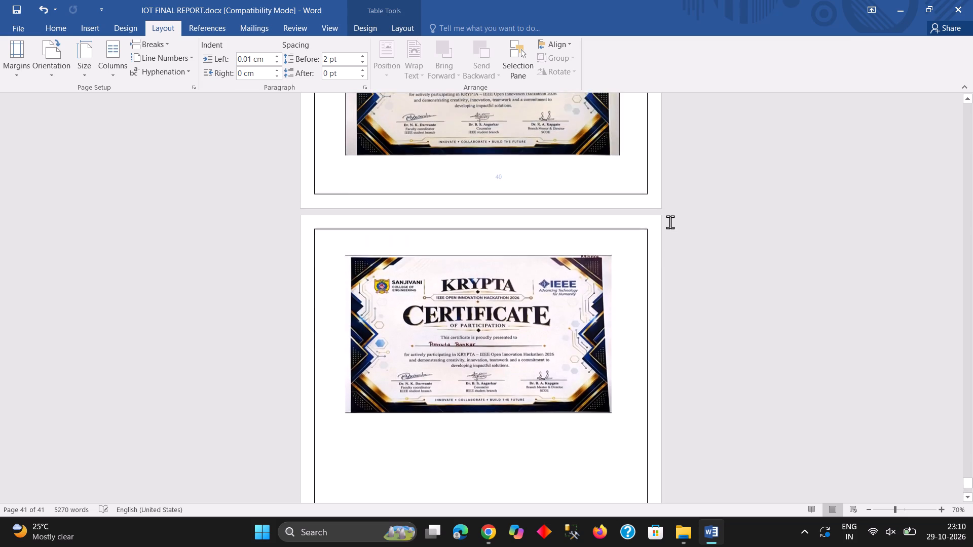
pyautogui.scroll(18, 670, 222)
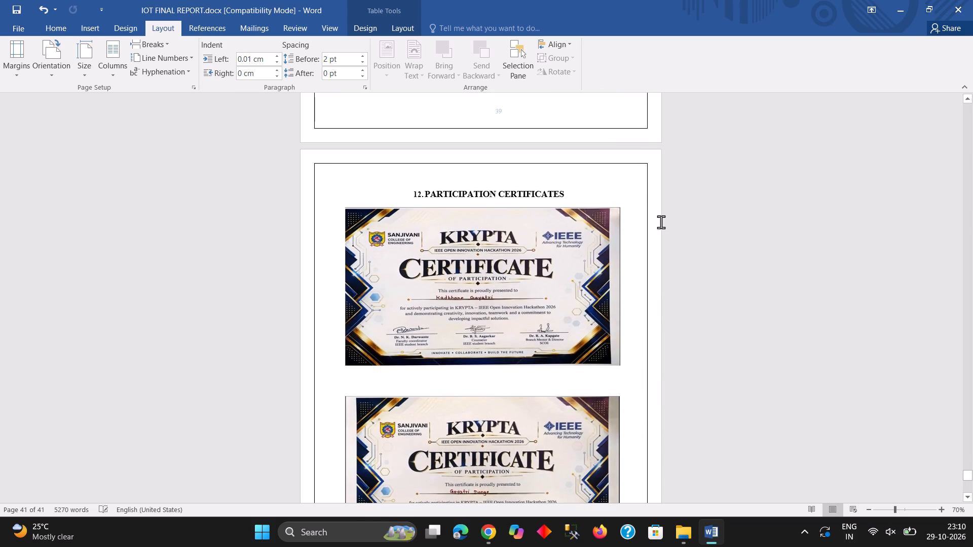
pyautogui.scroll(-3, 661, 222)
pyautogui.keyDown('ctrl'); pyautogui.scroll(5, 523, 244); pyautogui.keyUp('ctrl')
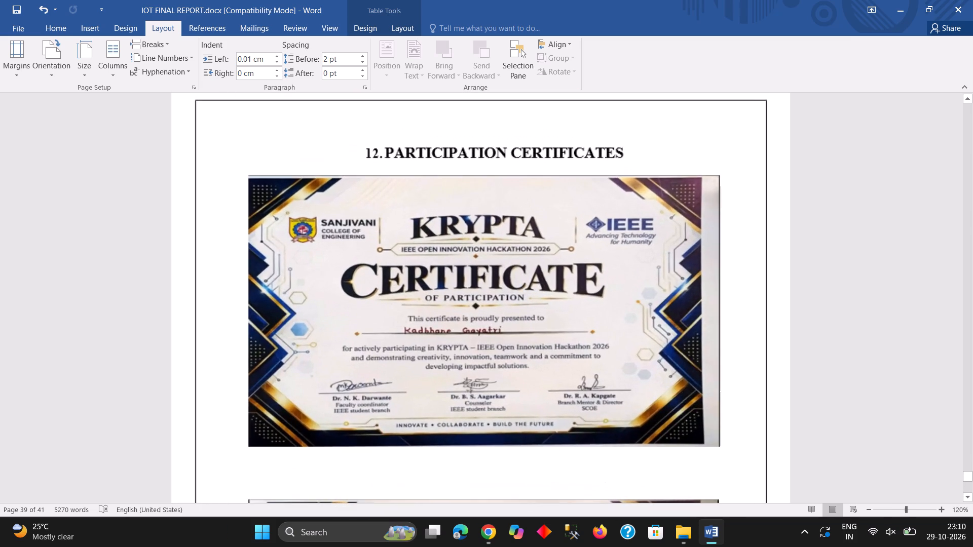
pyautogui.scroll(-3, 523, 246)
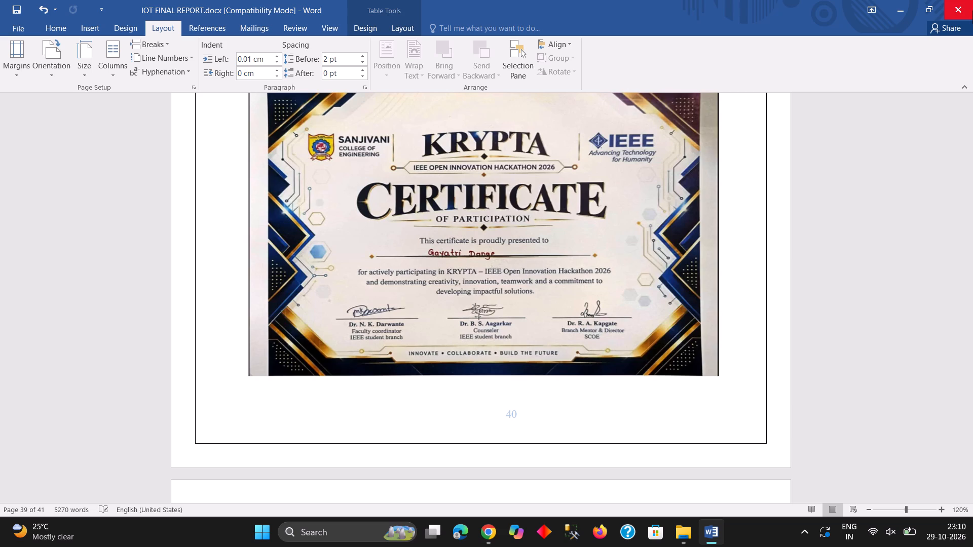
pyautogui.scroll(3, 972, 10)
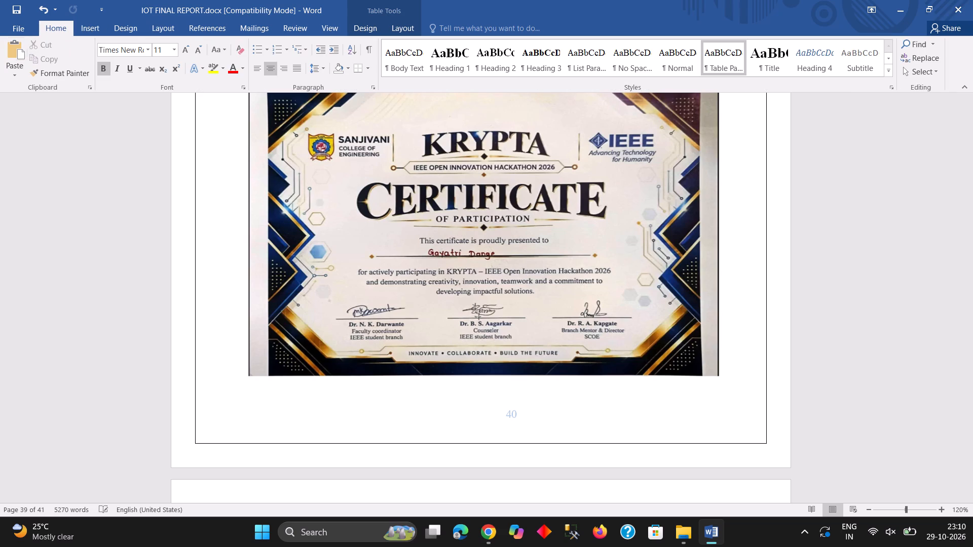
# Examine the headings and text alignment back through the References, Conclusion and Future Scope, and Discussion pages.
pyautogui.scroll(16, 408, 250)
pyautogui.scroll(5, 404, 245)
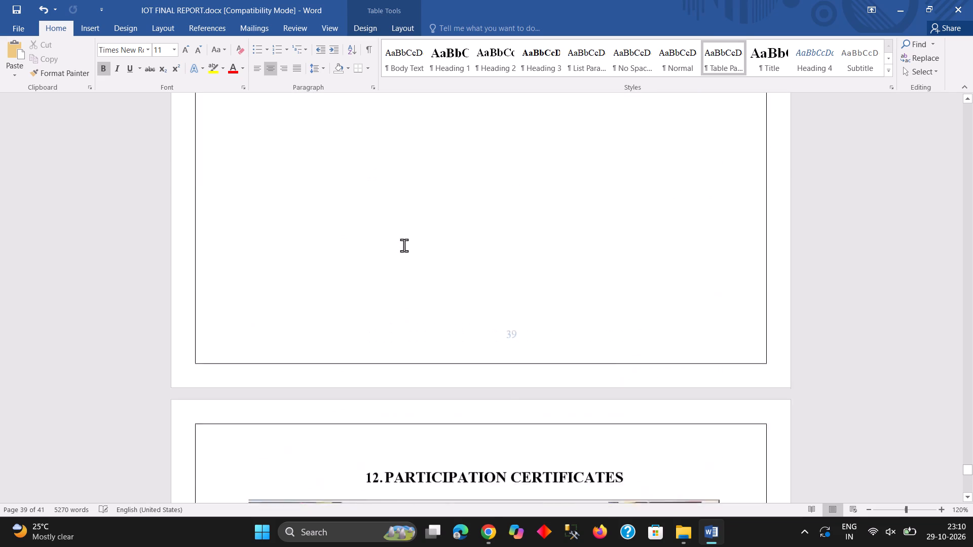
pyautogui.scroll(18, 404, 245)
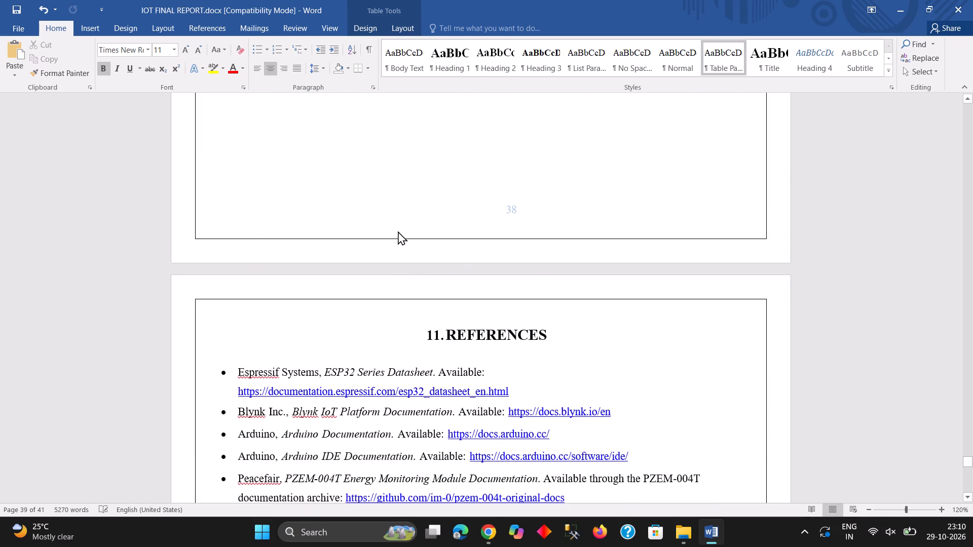
pyautogui.click(398, 231)
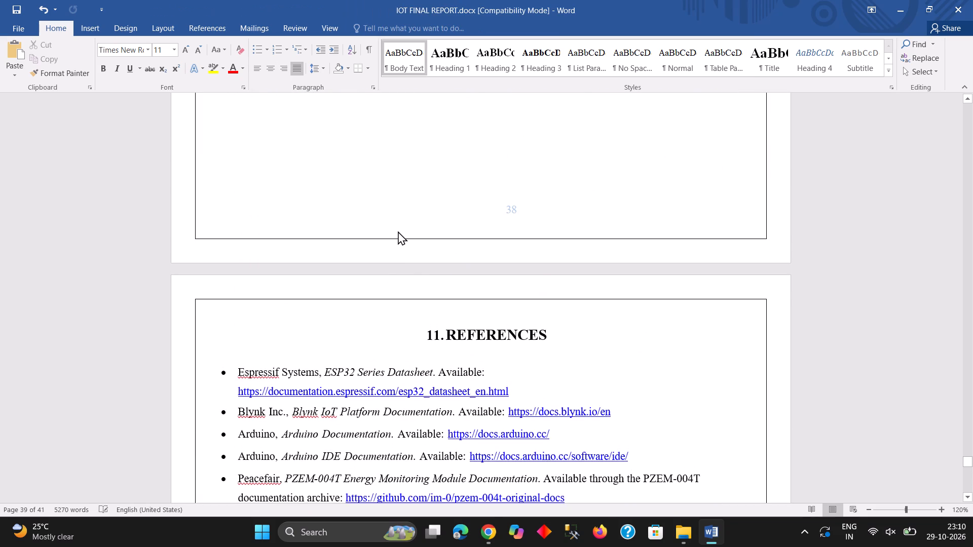
pyautogui.scroll(19, 398, 231)
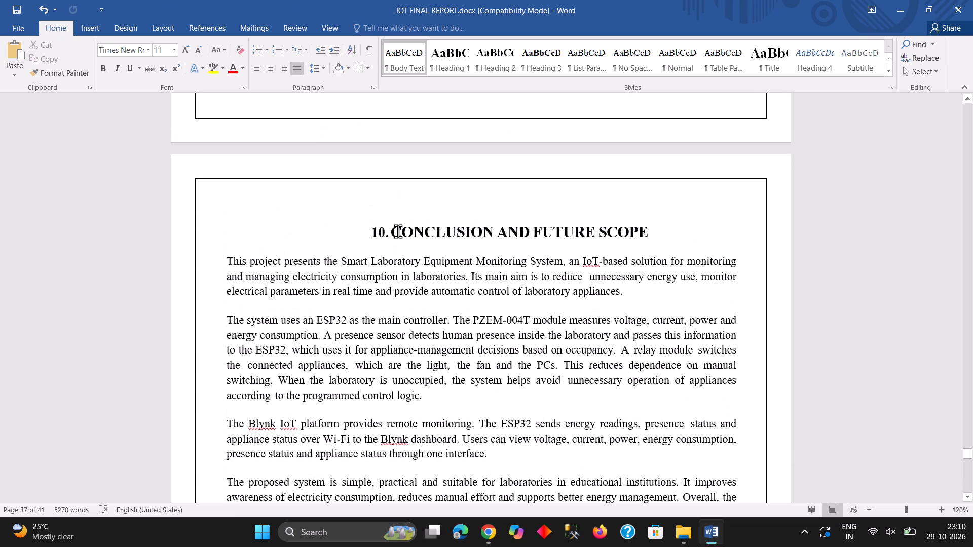
pyautogui.scroll(17, 398, 231)
pyautogui.scroll(5, 398, 231)
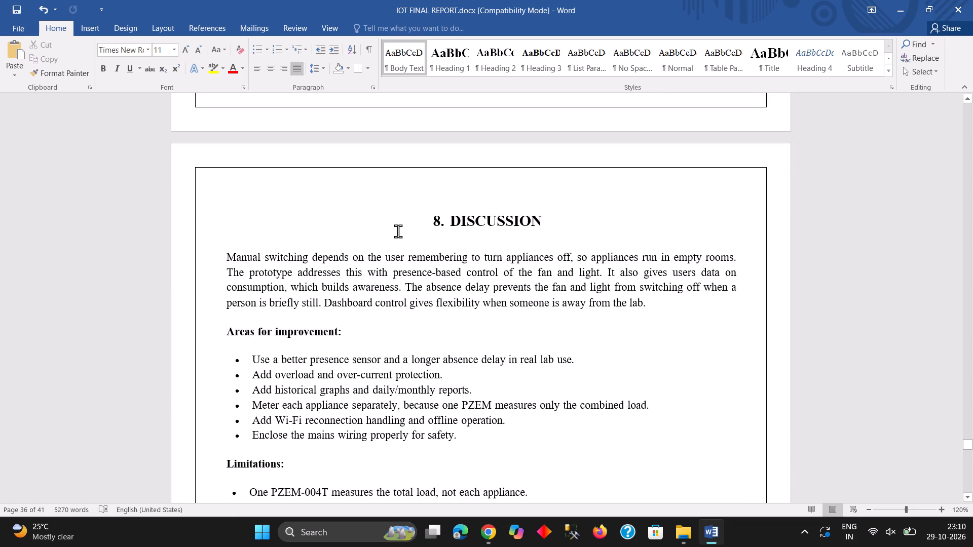
# Examine the layout of the pages from the "9. SDG" table back to the start of the "8. RESULT" section.
pyautogui.scroll(9, 398, 231)
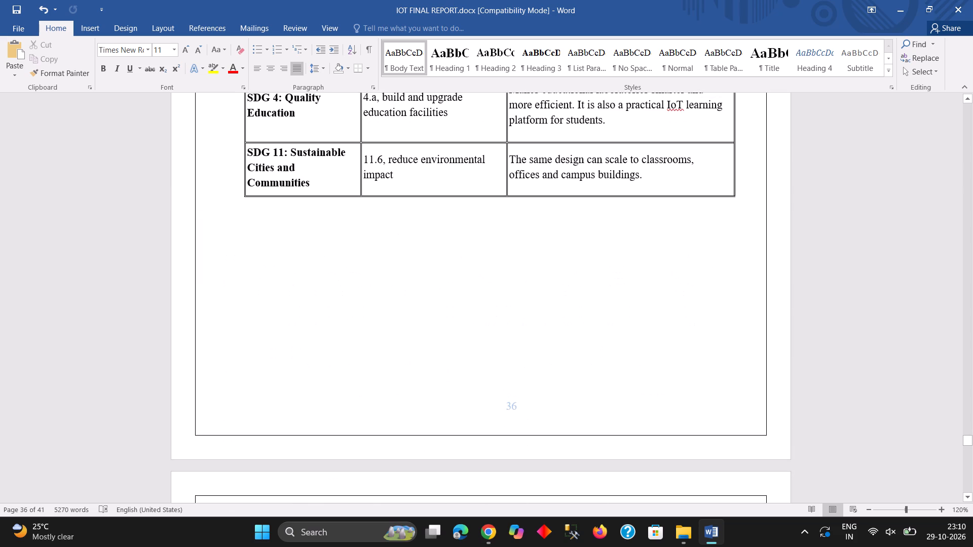
pyautogui.scroll(14, 398, 231)
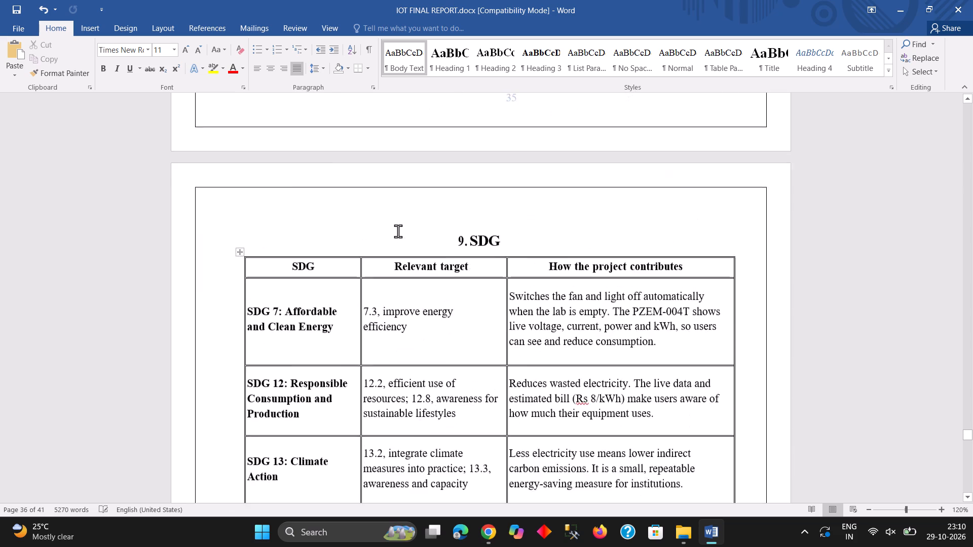
pyautogui.scroll(16, 398, 231)
pyautogui.scroll(8, 398, 231)
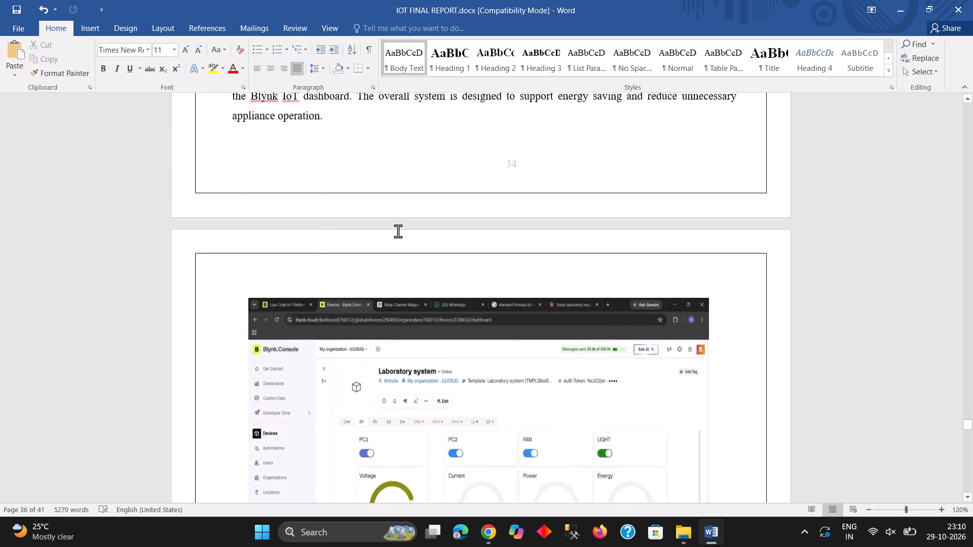
pyautogui.scroll(19, 398, 231)
pyautogui.scroll(14, 397, 231)
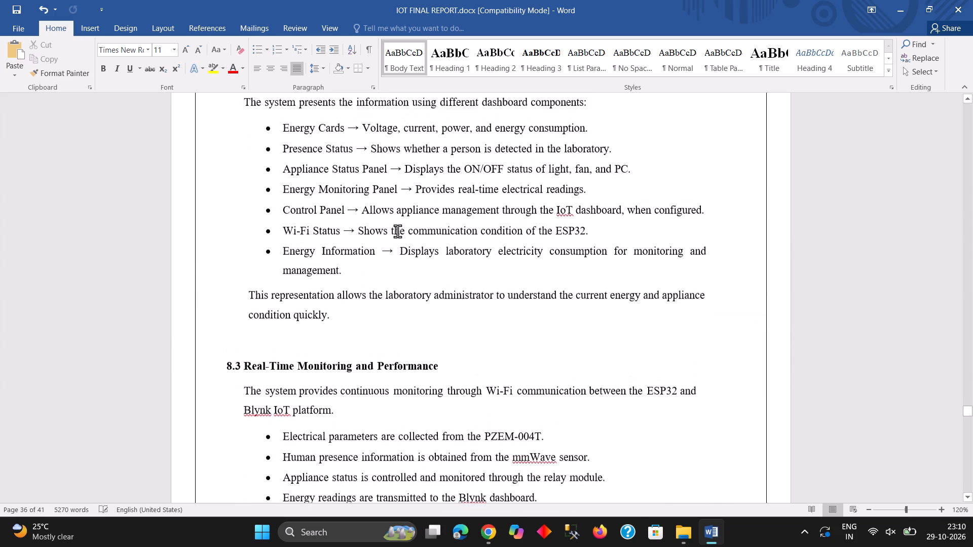
pyautogui.scroll(17, 397, 231)
pyautogui.scroll(16, 397, 231)
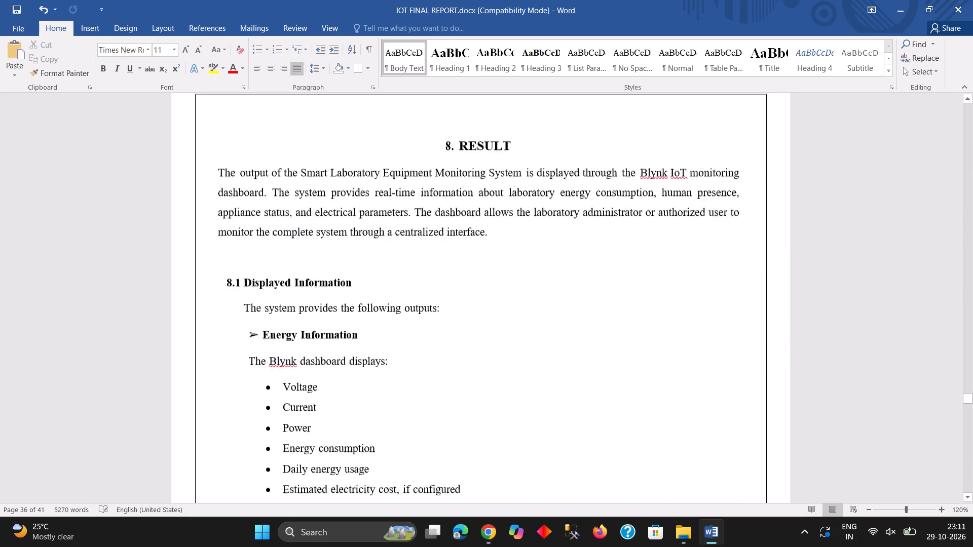
# Examine the program code pages before the "8. RESULT" section and continue back toward "5. EXPLANATION OF EACH BLOCK".
pyautogui.scroll(3, 397, 231)
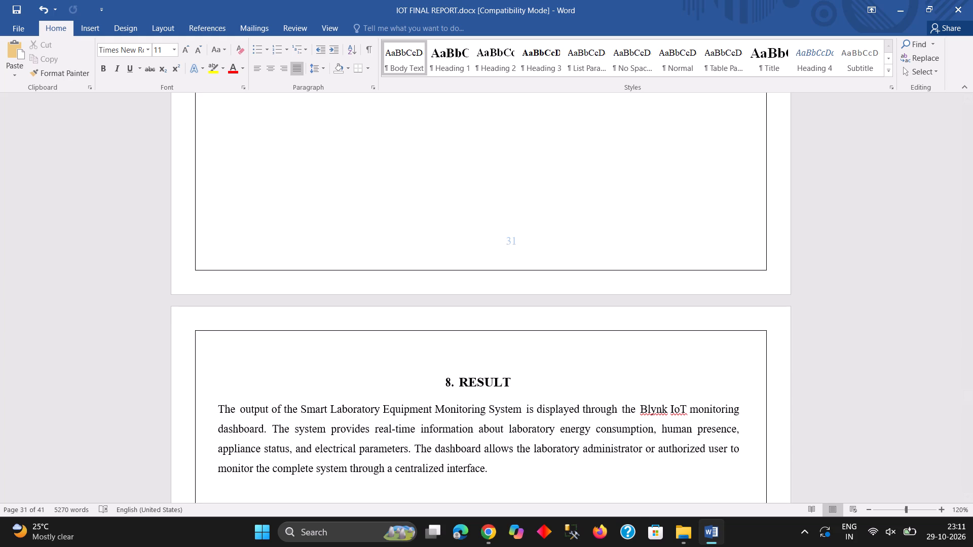
pyautogui.scroll(16, 397, 231)
pyautogui.scroll(18, 397, 231)
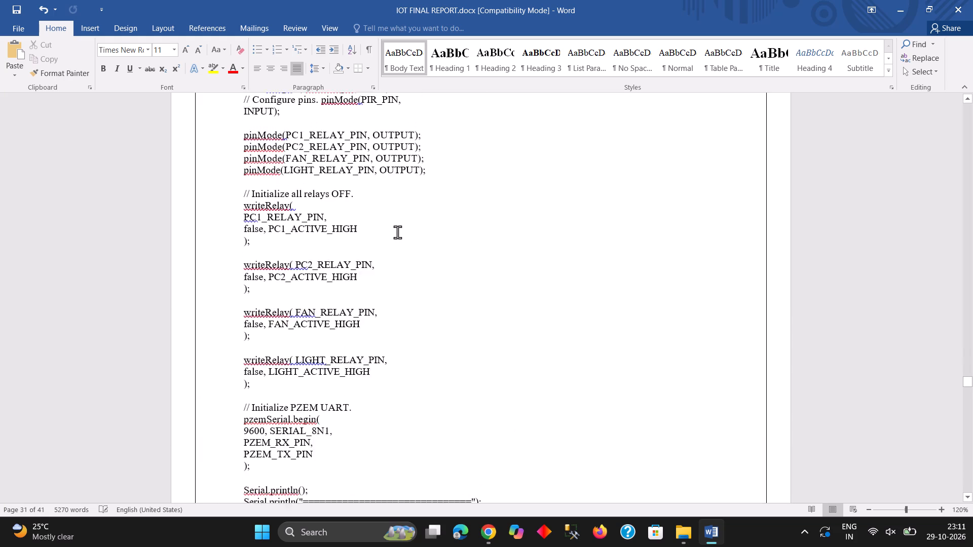
pyautogui.scroll(19, 397, 232)
pyautogui.scroll(16, 397, 232)
pyautogui.scroll(18, 397, 232)
pyautogui.scroll(6, 397, 232)
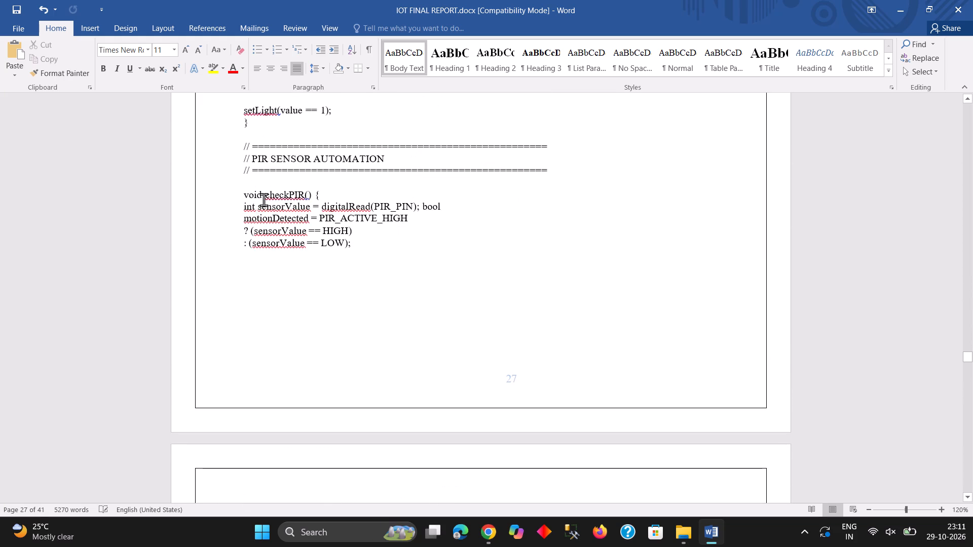
pyautogui.scroll(10, 264, 200)
pyautogui.rightClick(264, 200)
pyautogui.rightClick(264, 200)
pyautogui.scroll(6, 264, 200)
pyautogui.click(264, 200)
pyautogui.scroll(8, 264, 200)
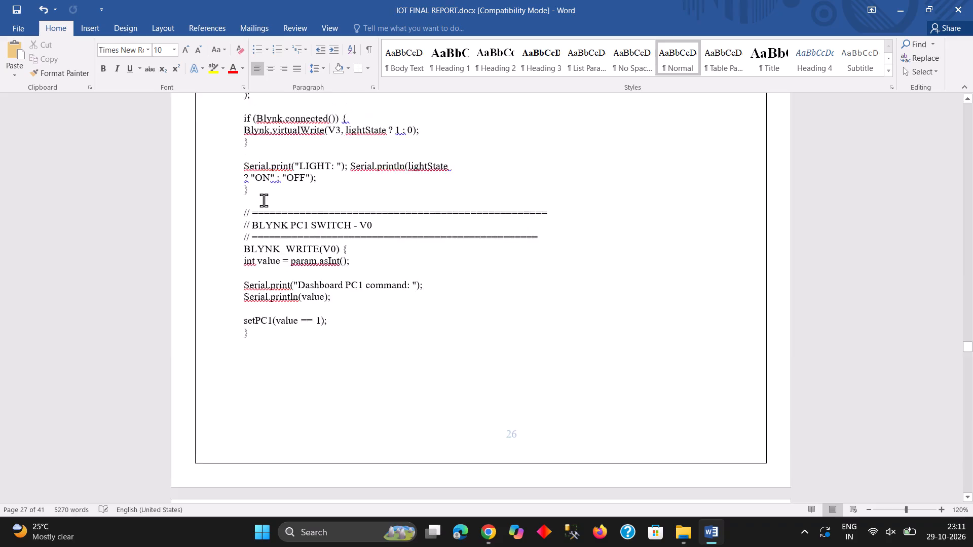
# Examine the program code pages from the Blynk PC1 switch function back to "7.12 Implementation Code" and "7.11 Deployment".
pyautogui.scroll(17, 264, 200)
pyautogui.scroll(17, 260, 190)
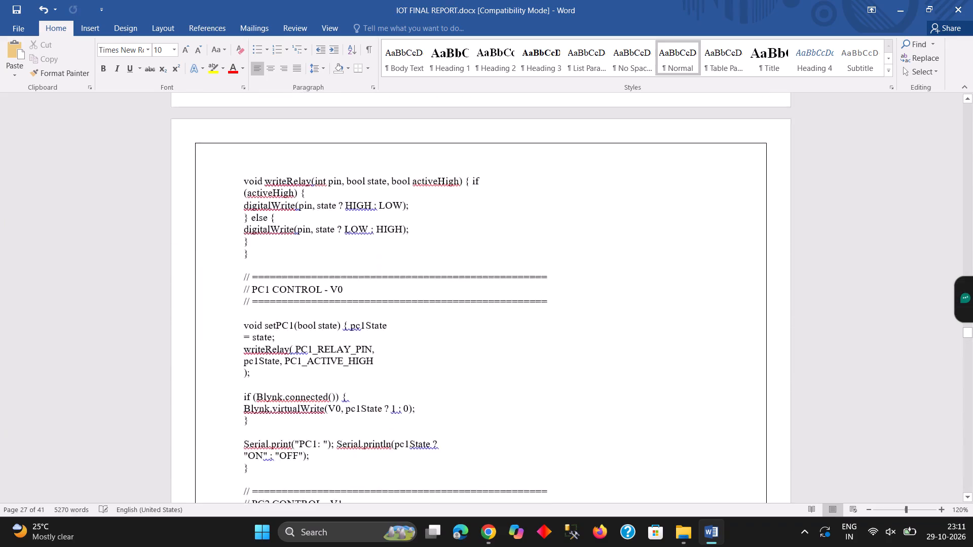
pyautogui.scroll(4, 214, 204)
pyautogui.moveTo(277, 200); pyautogui.dragTo(288, 140)
pyautogui.click(288, 140)
pyautogui.scroll(5, 288, 140)
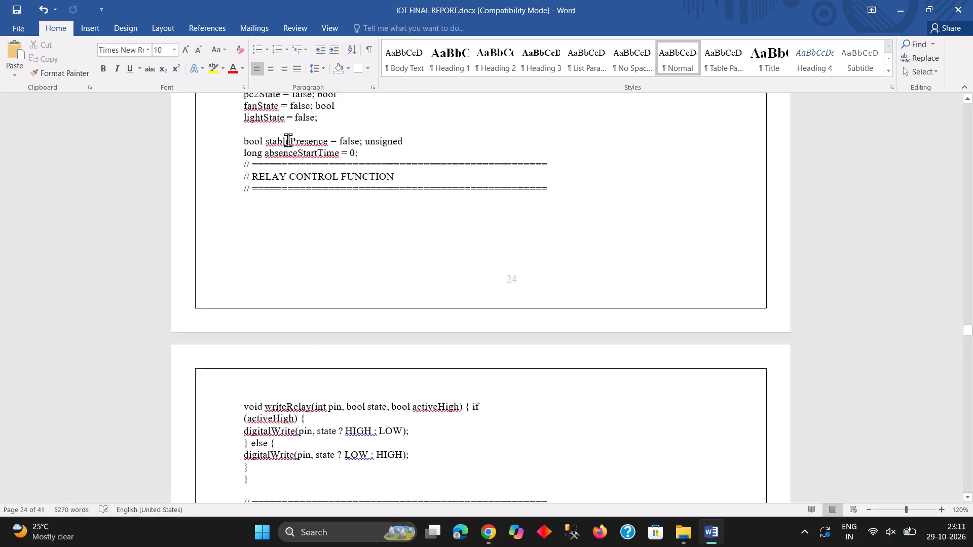
pyautogui.scroll(14, 288, 140)
pyautogui.scroll(18, 286, 141)
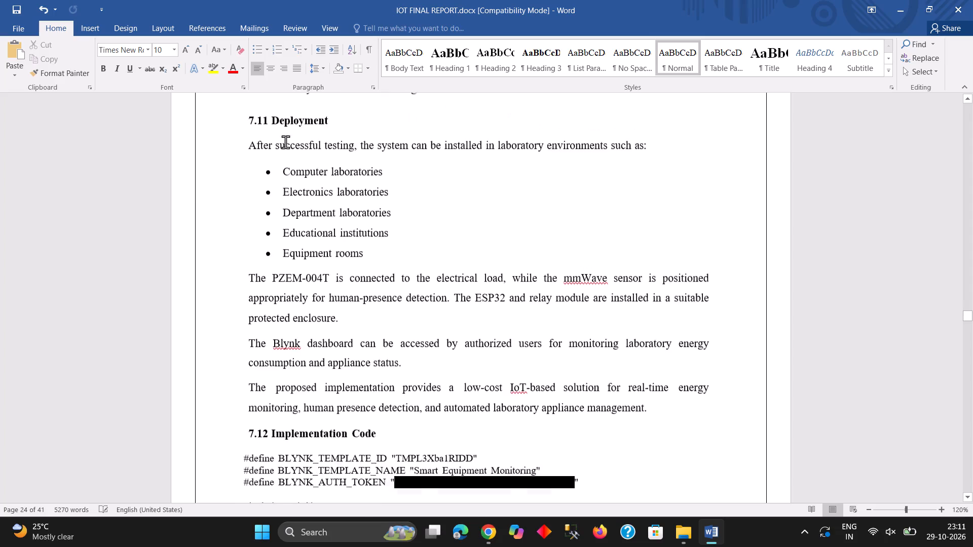
# Examine the headings, bullet lists and spacing from the testing pages back to the start of the "7. IMPLEMENTATION" section.
pyautogui.scroll(14, 285, 142)
pyautogui.scroll(19, 285, 142)
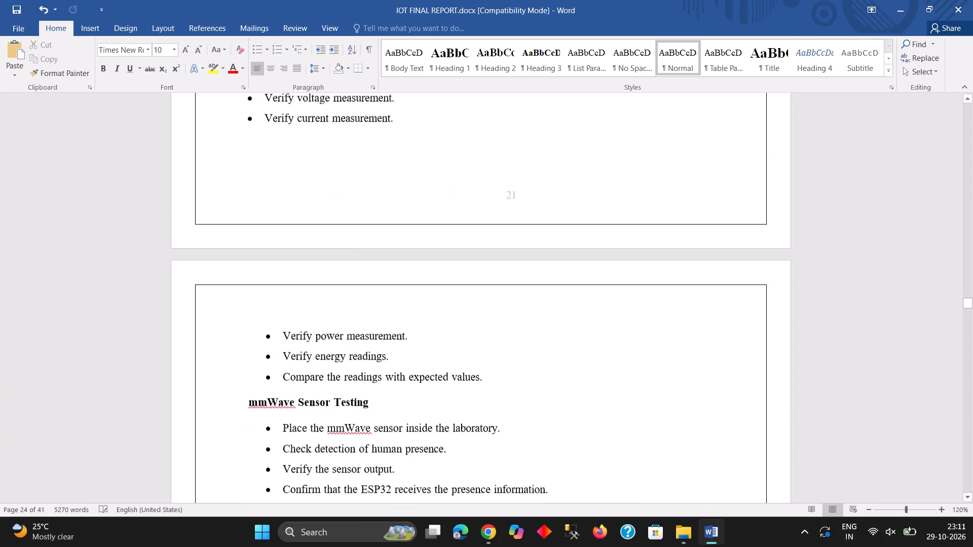
pyautogui.scroll(15, 285, 143)
pyautogui.scroll(14, 284, 143)
pyautogui.scroll(13, 289, 142)
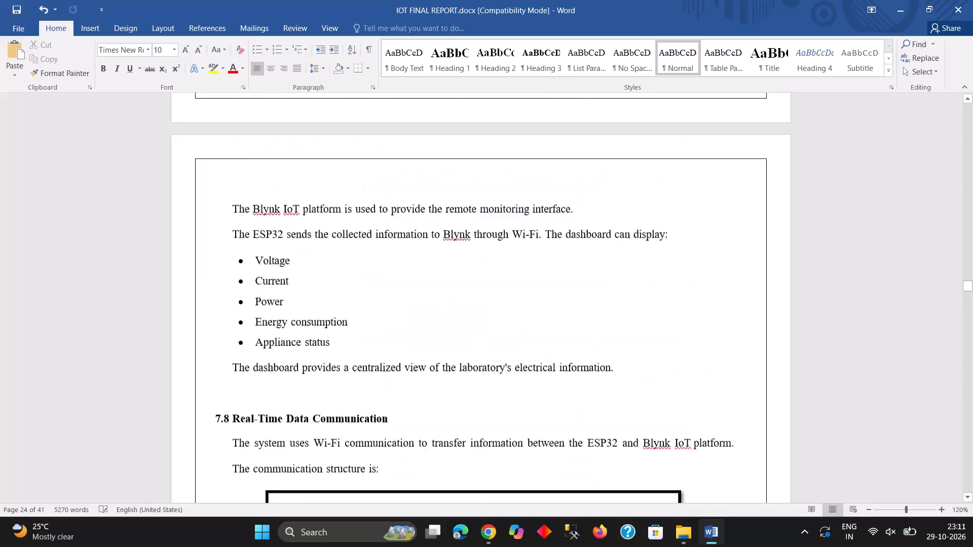
pyautogui.scroll(13, 289, 142)
pyautogui.scroll(9, 289, 142)
pyautogui.scroll(12, 289, 142)
pyautogui.click(289, 142)
pyautogui.scroll(17, 289, 142)
pyautogui.scroll(18, 289, 142)
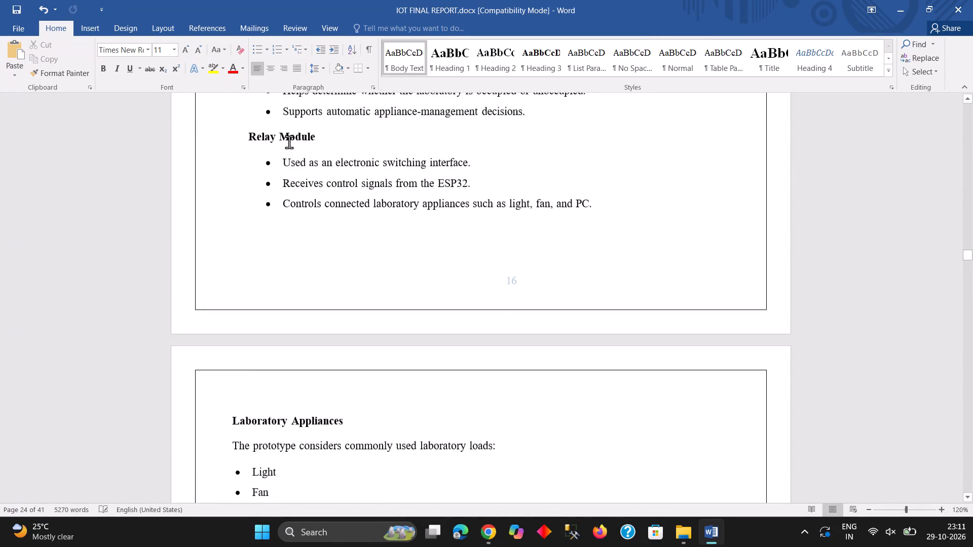
pyautogui.scroll(10, 289, 142)
pyautogui.click(289, 142)
pyautogui.scroll(9, 289, 142)
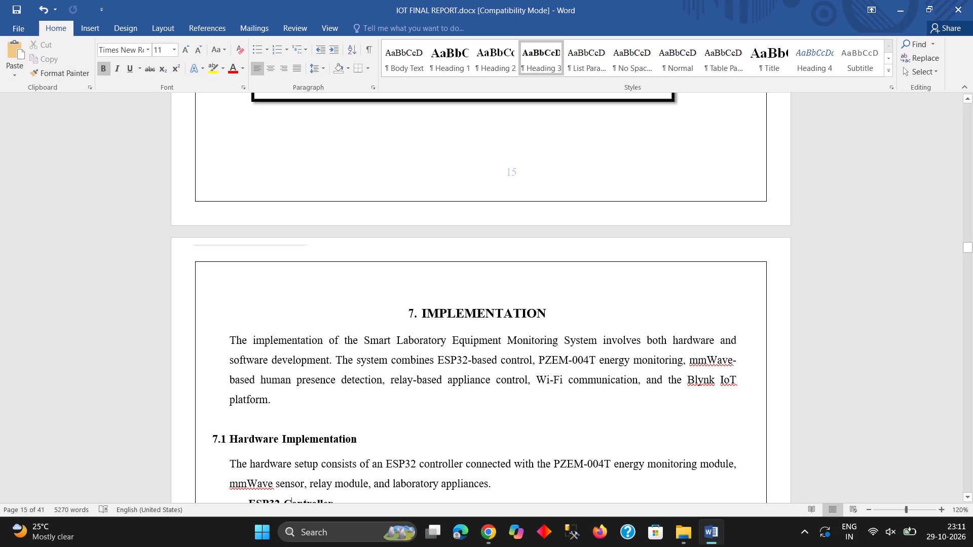
# Examine the step headings and paragraph alignment of the "6. METHODOLOGY" section back to its first page.
pyautogui.scroll(6, 118, 296)
pyautogui.scroll(8, 158, 299)
pyautogui.scroll(15, 263, 270)
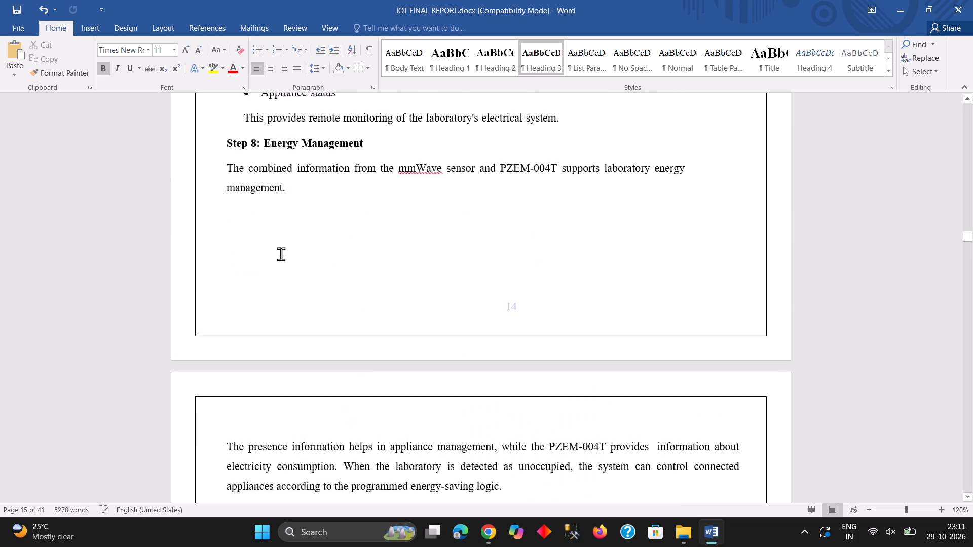
pyautogui.scroll(16, 281, 254)
pyautogui.scroll(15, 289, 250)
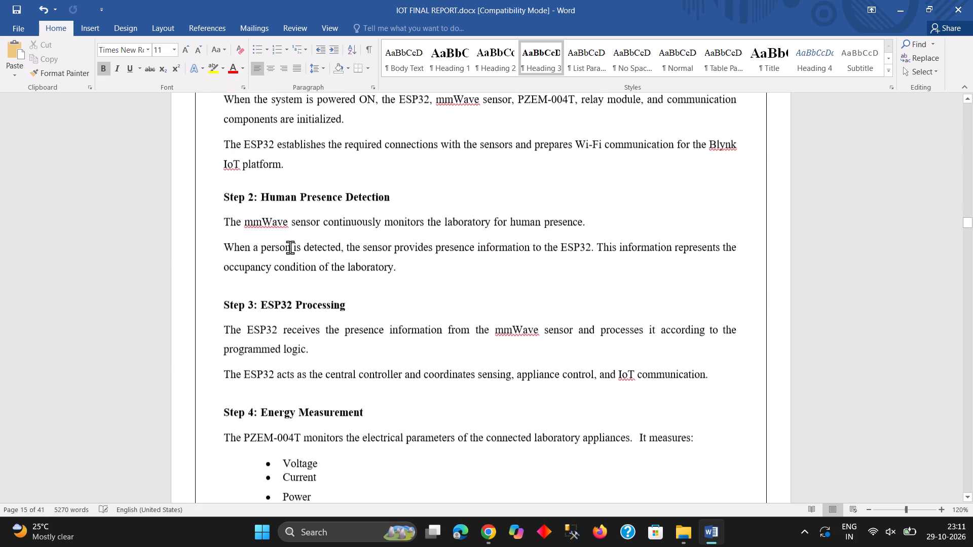
pyautogui.scroll(12, 295, 246)
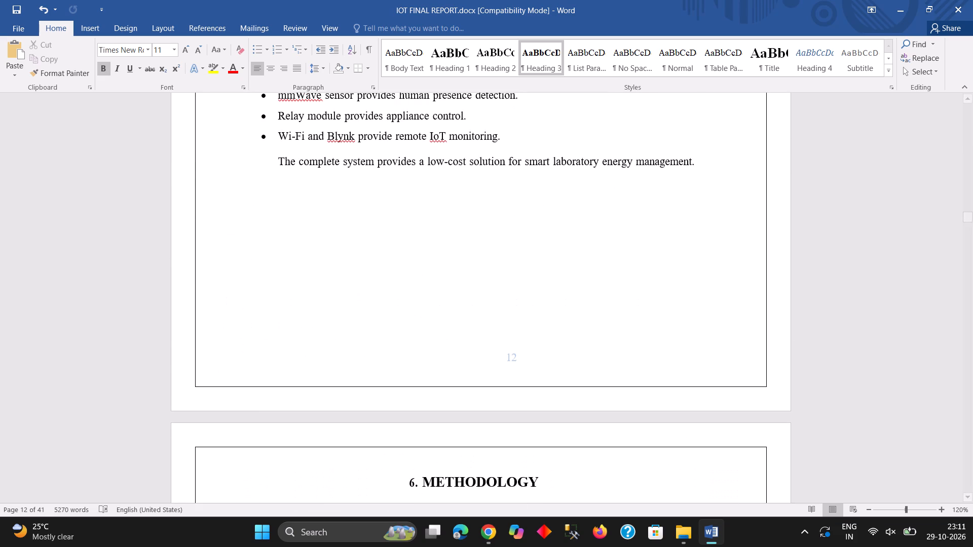
# Examine the "5. EXPLANATION OF EACH BLOCK" pages and continue back to the connection table on the page before them.
pyautogui.scroll(20, 454, 377)
pyautogui.scroll(4, 454, 377)
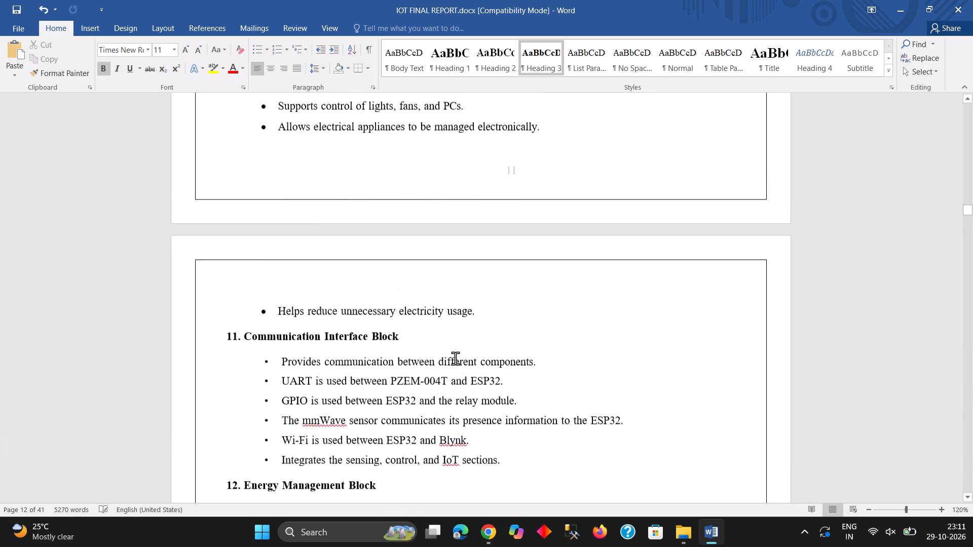
pyautogui.scroll(20, 455, 358)
pyautogui.rightClick(455, 357)
pyautogui.scroll(15, 456, 353)
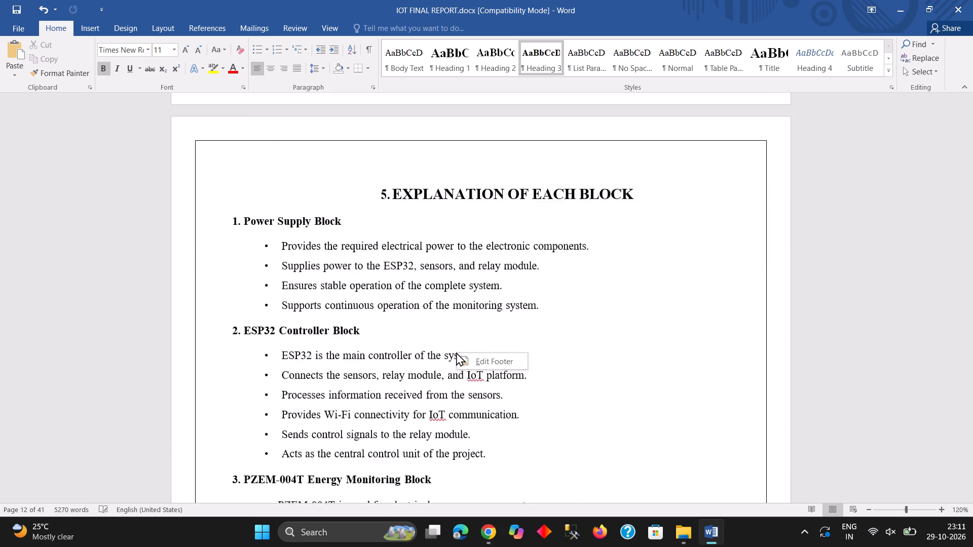
pyautogui.scroll(7, 456, 352)
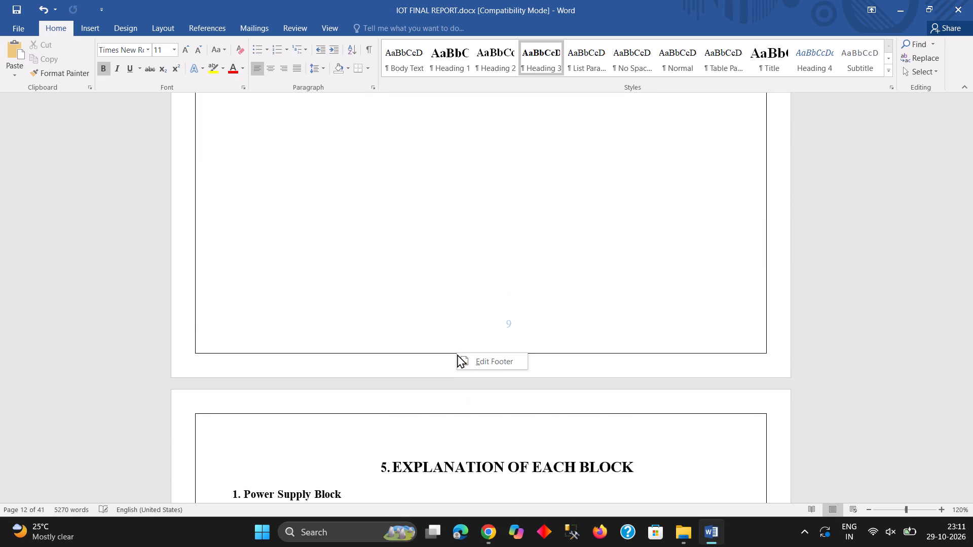
pyautogui.scroll(-2, 457, 354)
pyautogui.scroll(10, 457, 354)
# Review the layout from the page before "5. EXPLANATION OF EACH BLOCK" back through "4. SYSTEM DESIGN" and "3. LITERATURE SURVEY".
pyautogui.scroll(6, 436, 370)
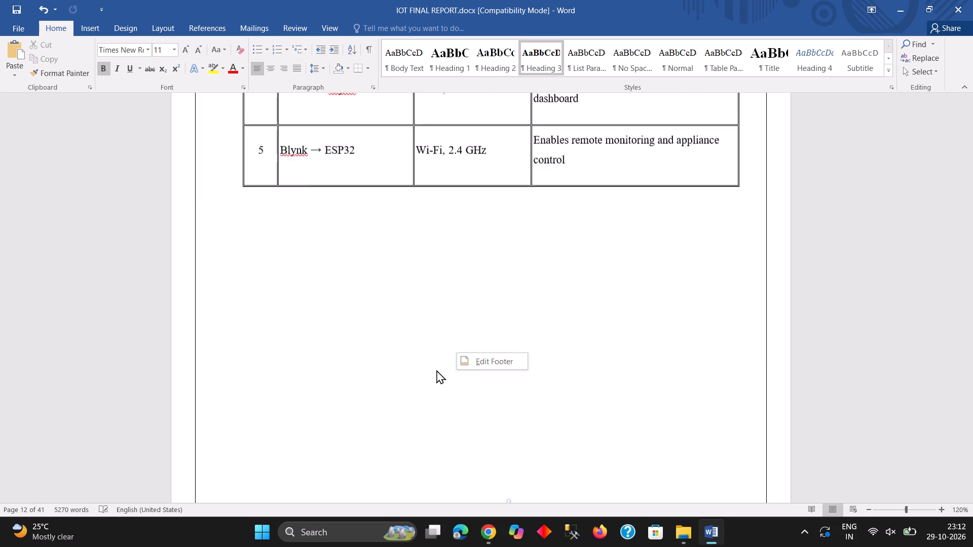
pyautogui.scroll(20, 436, 370)
pyautogui.scroll(12, 436, 370)
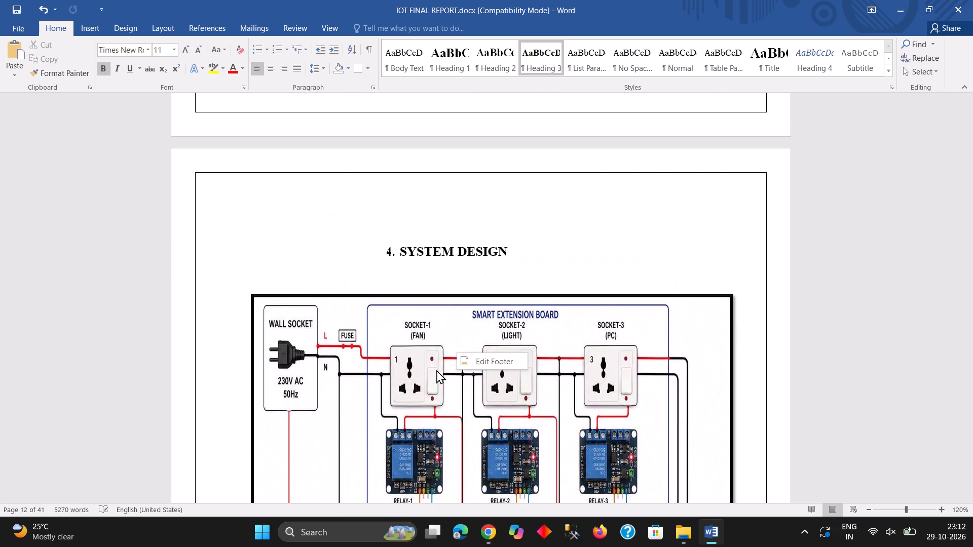
pyautogui.scroll(3, 436, 370)
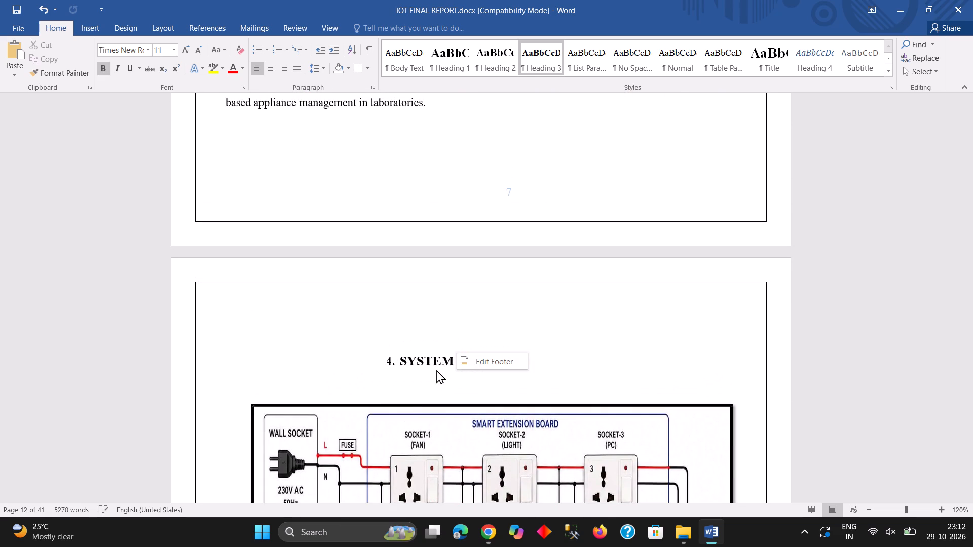
pyautogui.scroll(7, 436, 370)
pyautogui.scroll(1, 817, 546)
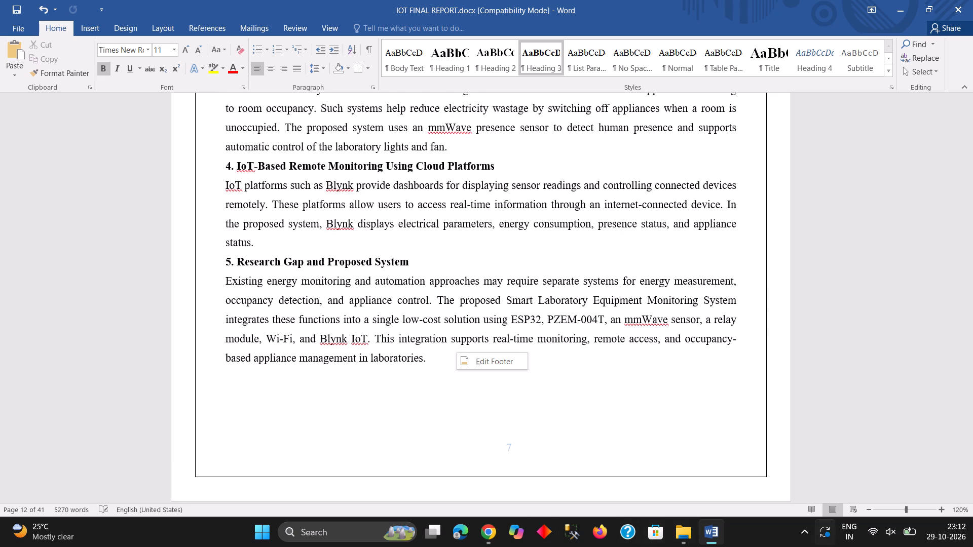
pyautogui.scroll(4, 817, 546)
pyautogui.scroll(6, 596, 166)
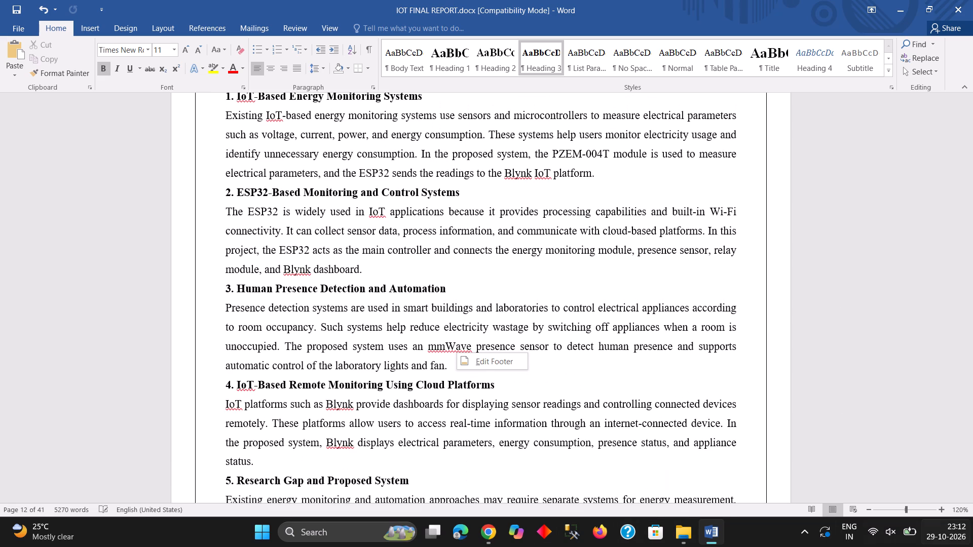
pyautogui.scroll(9, 936, 546)
pyautogui.scroll(4, 300, 520)
pyautogui.scroll(4, 439, 309)
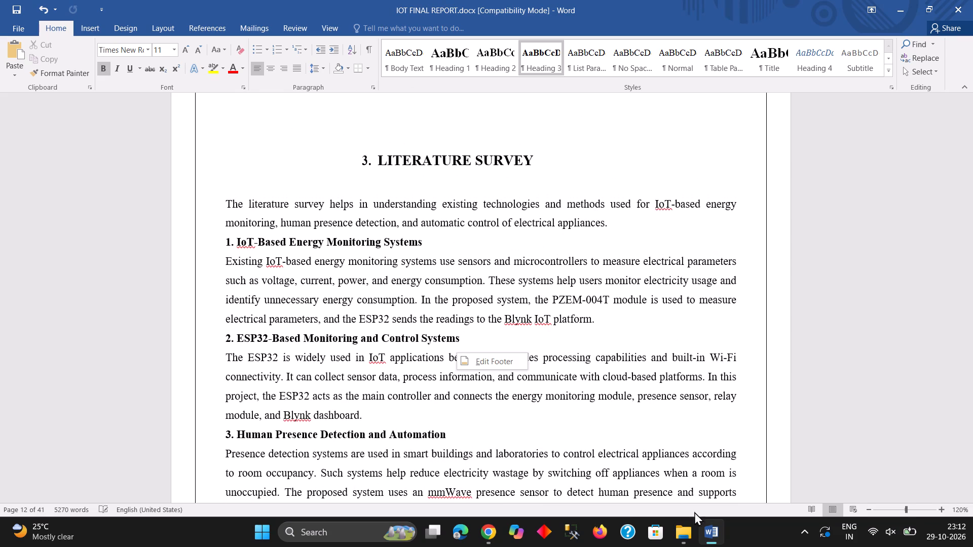
pyautogui.scroll(4, 502, 119)
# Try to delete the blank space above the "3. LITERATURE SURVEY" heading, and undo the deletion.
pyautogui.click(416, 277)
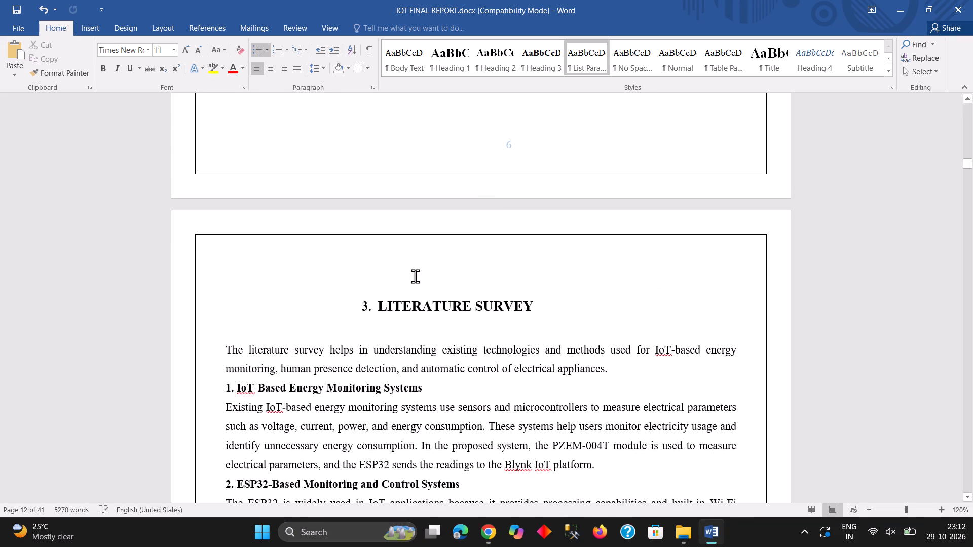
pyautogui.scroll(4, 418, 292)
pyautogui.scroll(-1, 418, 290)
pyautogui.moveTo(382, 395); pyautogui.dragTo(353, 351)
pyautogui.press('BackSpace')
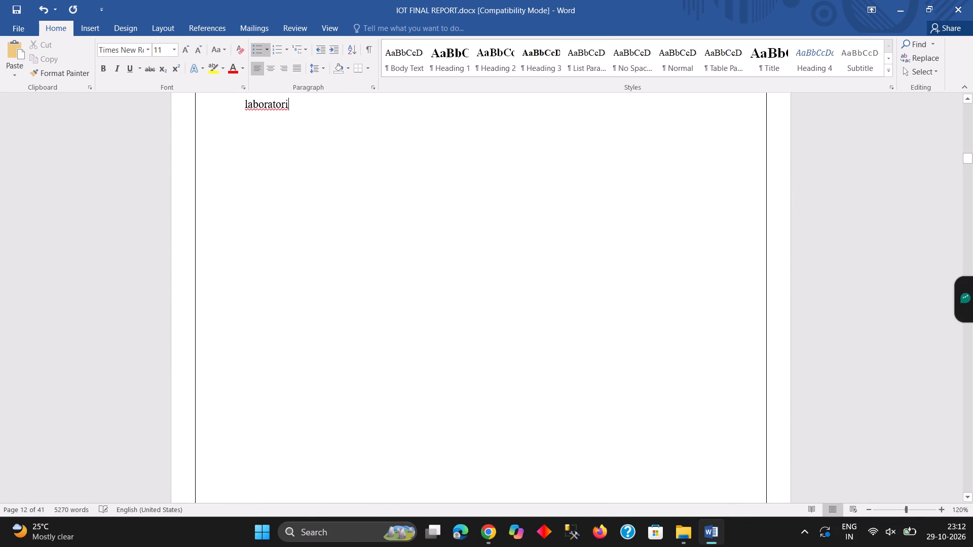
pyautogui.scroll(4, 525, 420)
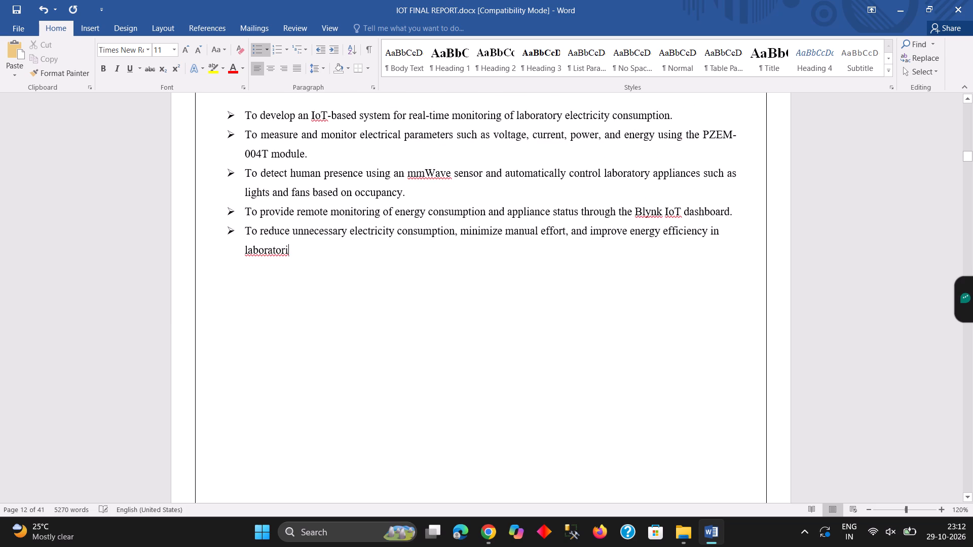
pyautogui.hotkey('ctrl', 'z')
# Compare the spacing and page break between the "2. OBJECTIVES" list and the "3. LITERATURE SURVEY" heading.
pyautogui.scroll(-9, 536, 400)
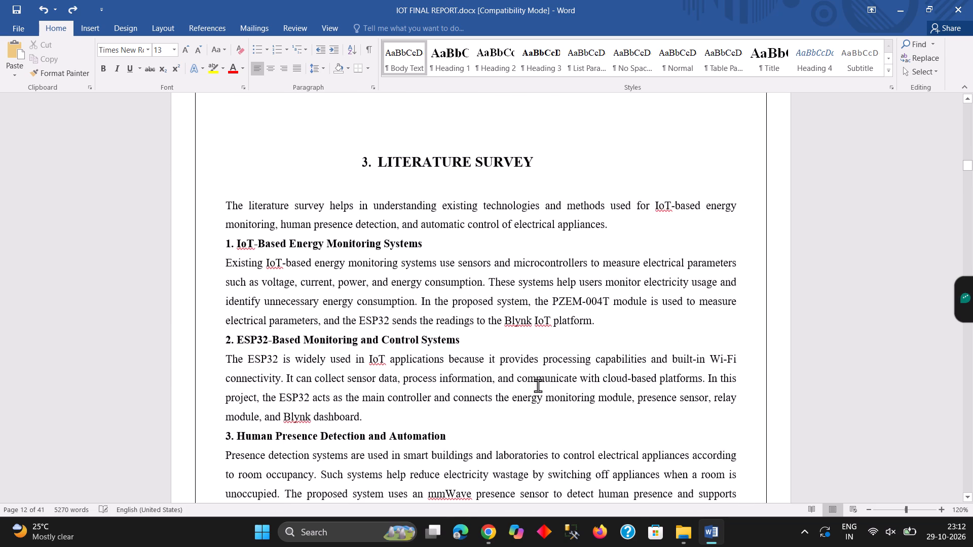
pyautogui.scroll(3, 634, 381)
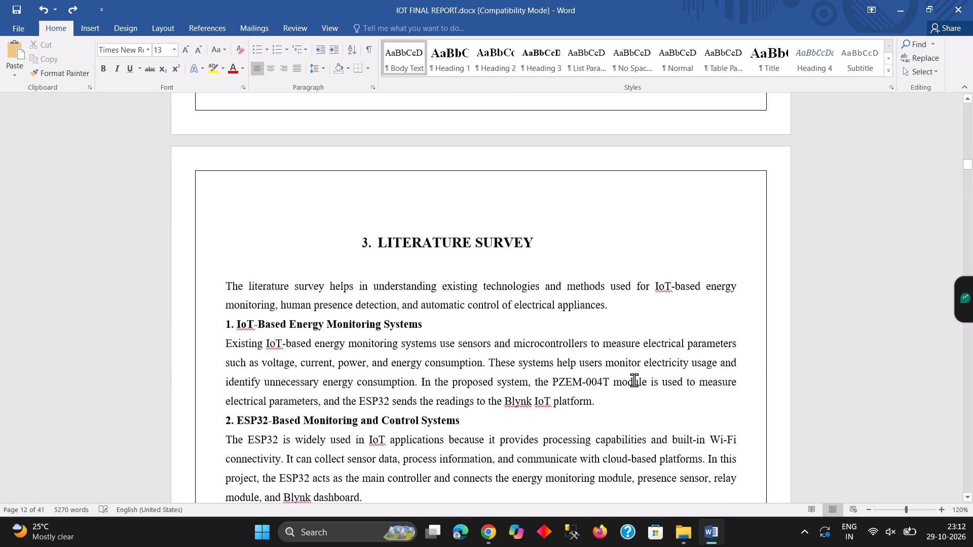
pyautogui.scroll(2, 637, 382)
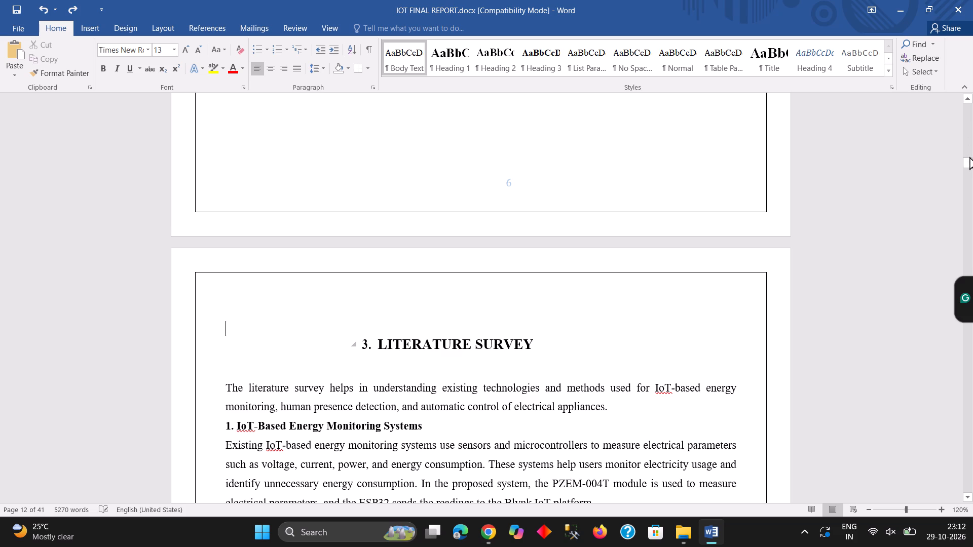
pyautogui.scroll(5, 969, 157)
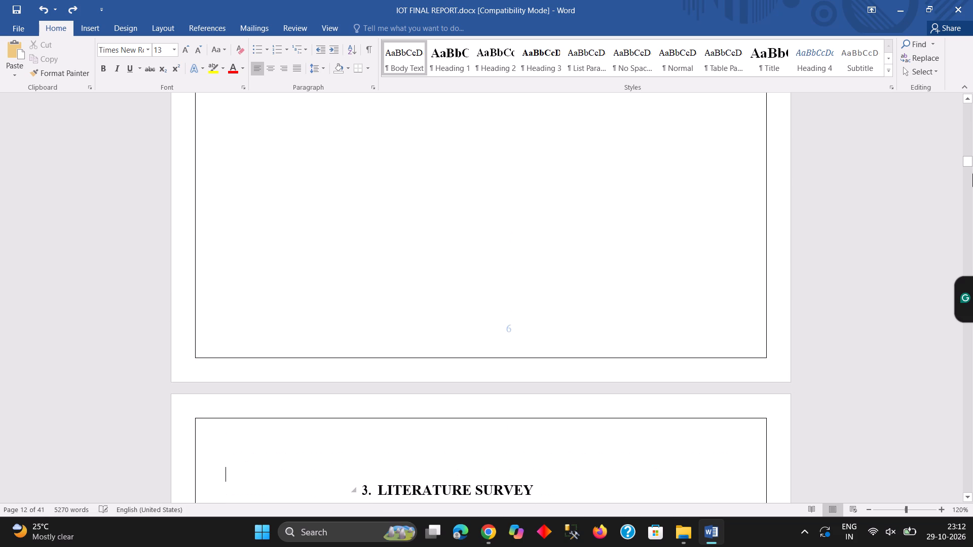
pyautogui.scroll(13, 972, 173)
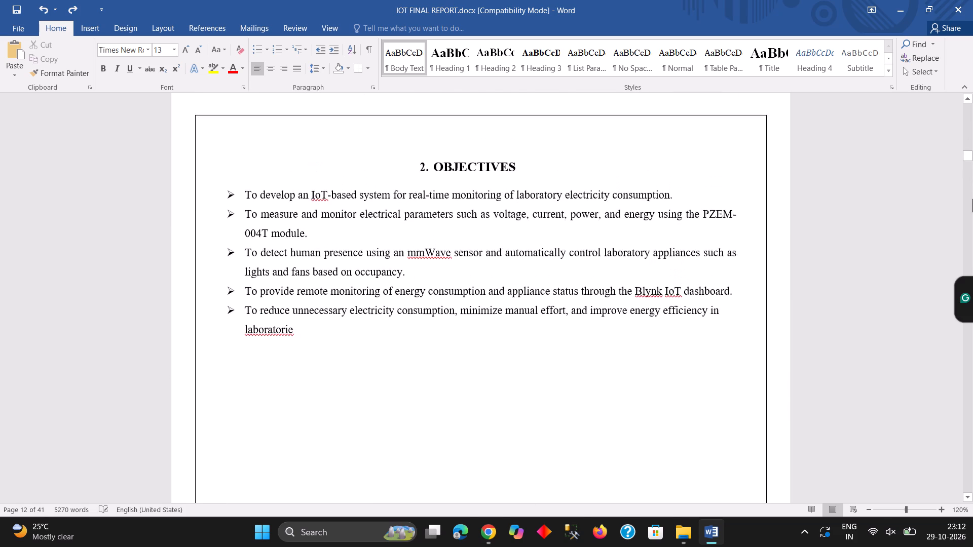
pyautogui.scroll(-12, 972, 201)
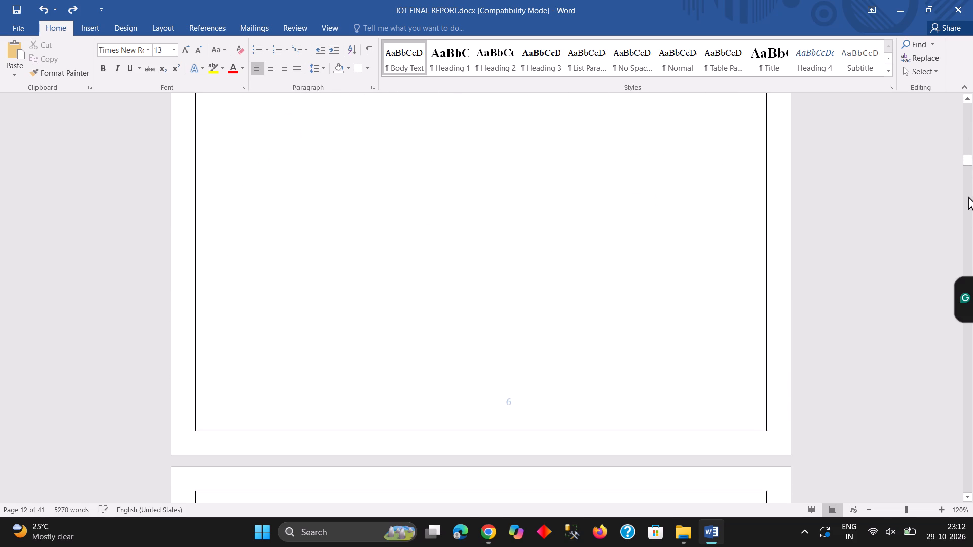
pyautogui.scroll(-3, 968, 195)
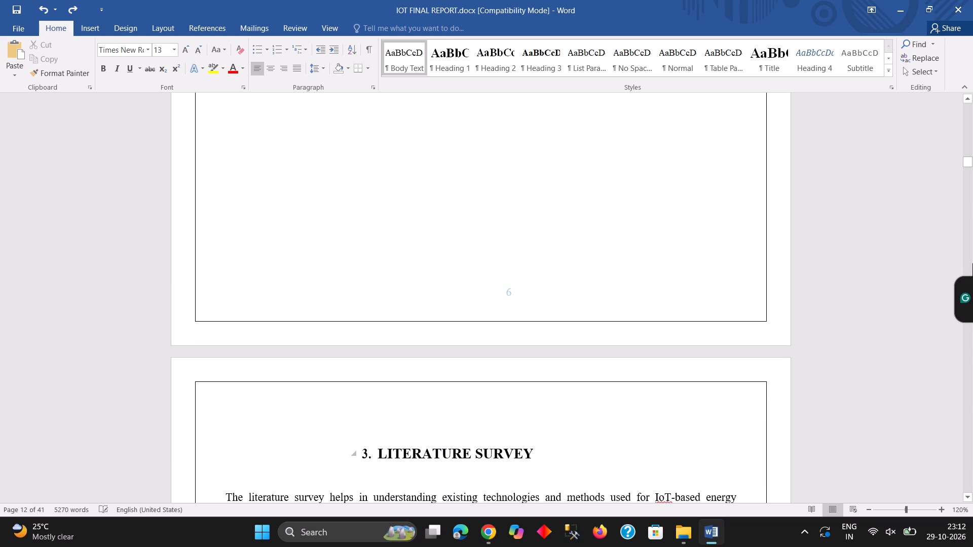
# Add a full stop at the end of the last bullet in the "2. OBJECTIVES" list.
pyautogui.scroll(18, 972, 272)
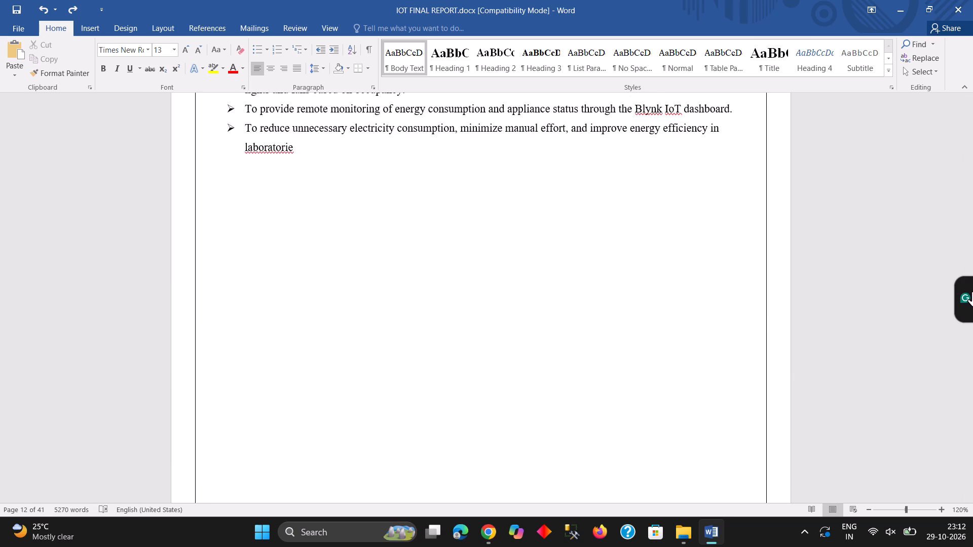
pyautogui.scroll(1, 330, 236)
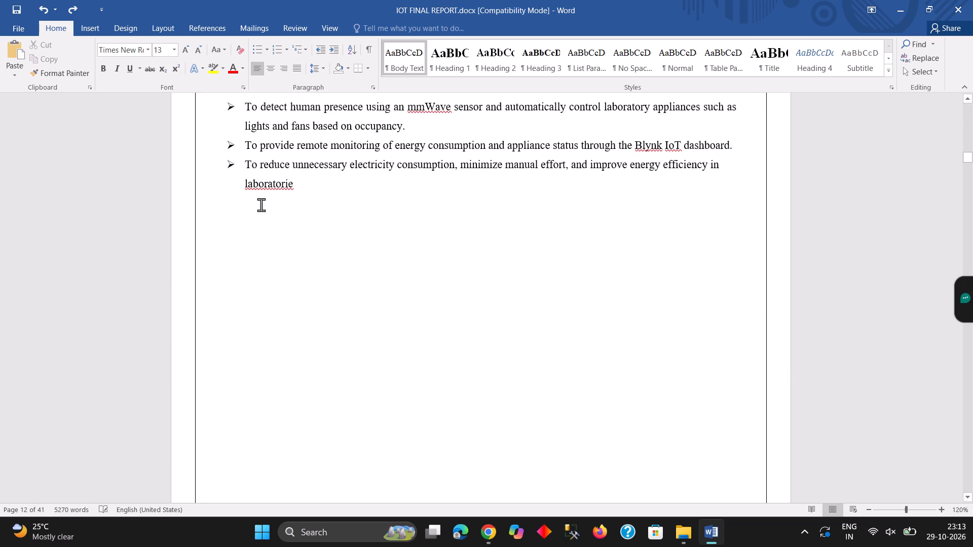
pyautogui.click(316, 179)
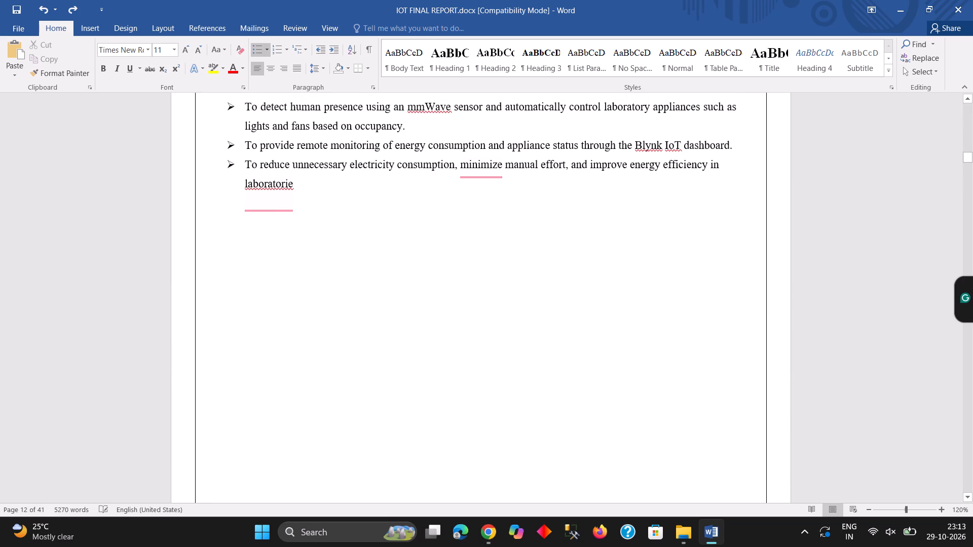
pyautogui.press('.')
# Review the text and layout of the "1. ABSTRACT" section, from its heading through the keywords, and return toward "2. OBJECTIVES".
pyautogui.scroll(2, 269, 257)
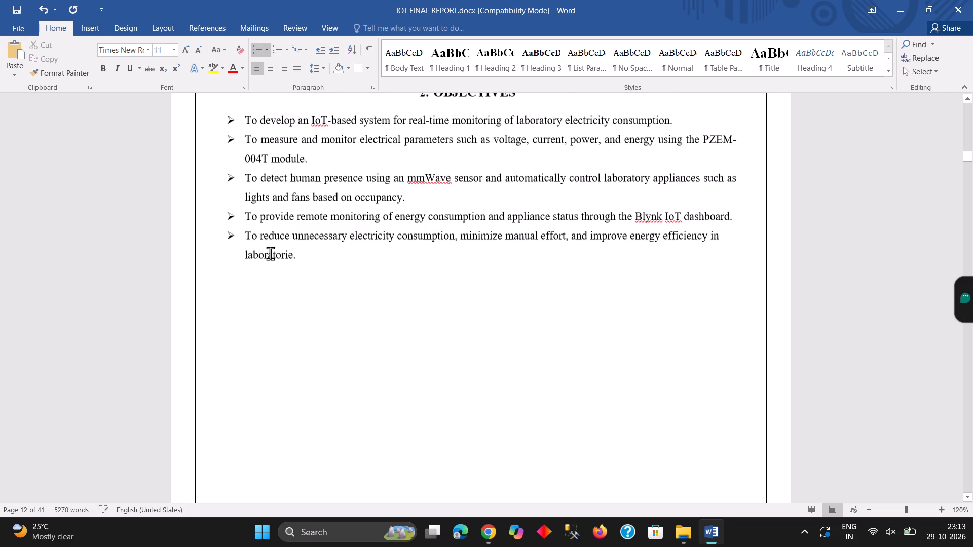
pyautogui.scroll(11, 289, 221)
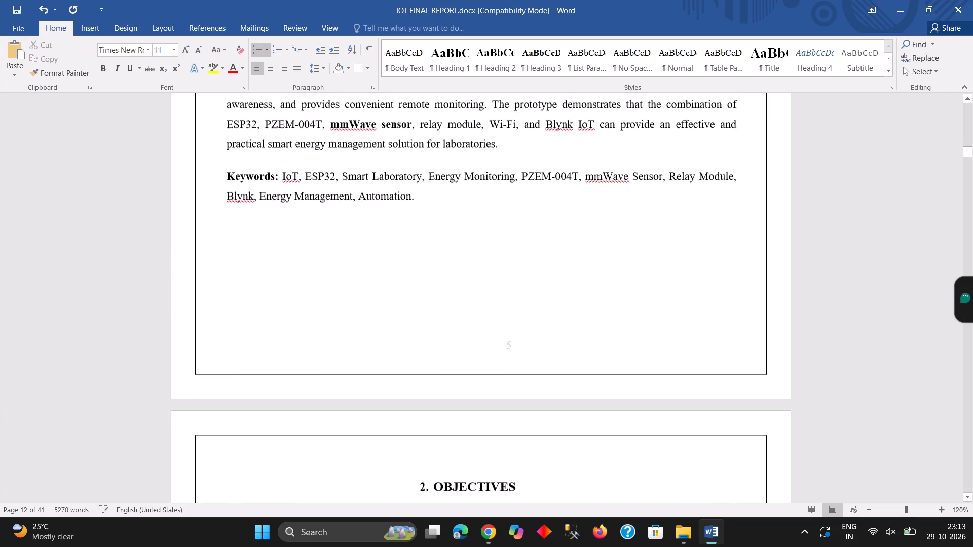
pyautogui.scroll(14, 295, 292)
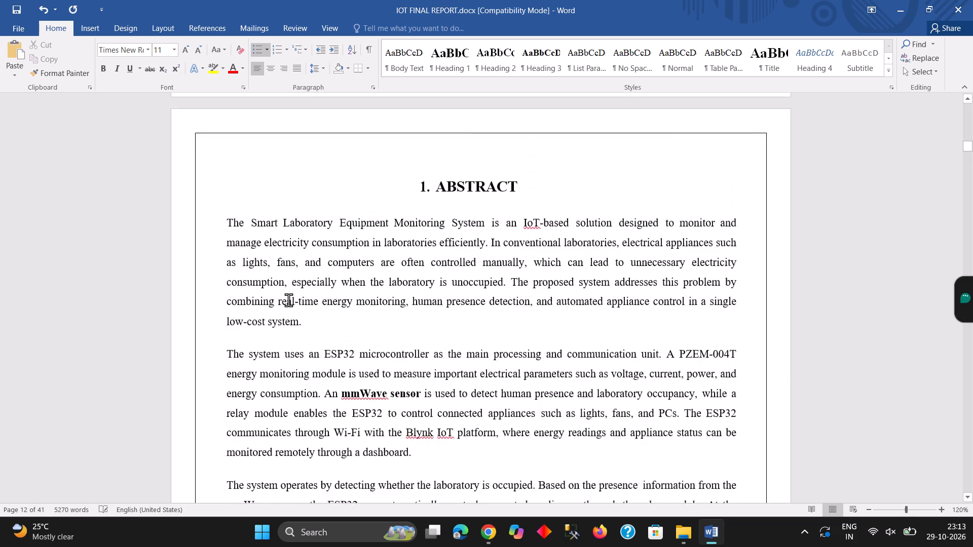
pyautogui.scroll(3, 288, 300)
pyautogui.scroll(-10, 288, 300)
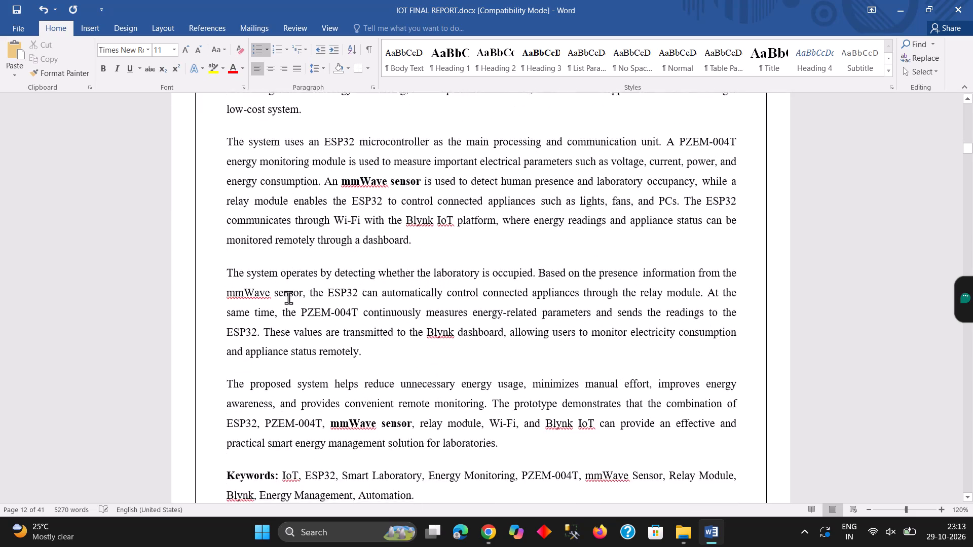
pyautogui.scroll(-7, 288, 297)
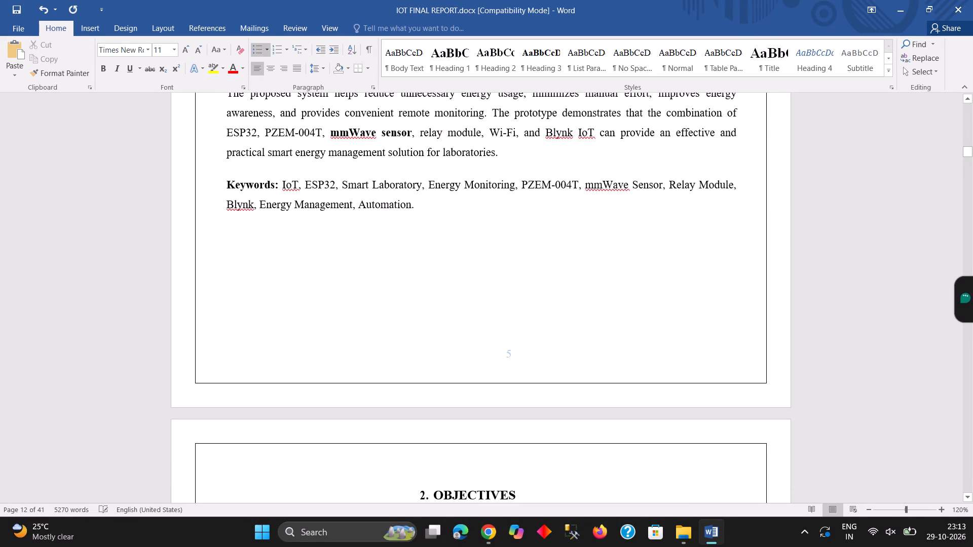
# Enter 07 as the page number for Literature Survey in the Table of Contents.
pyautogui.scroll(5, 507, 335)
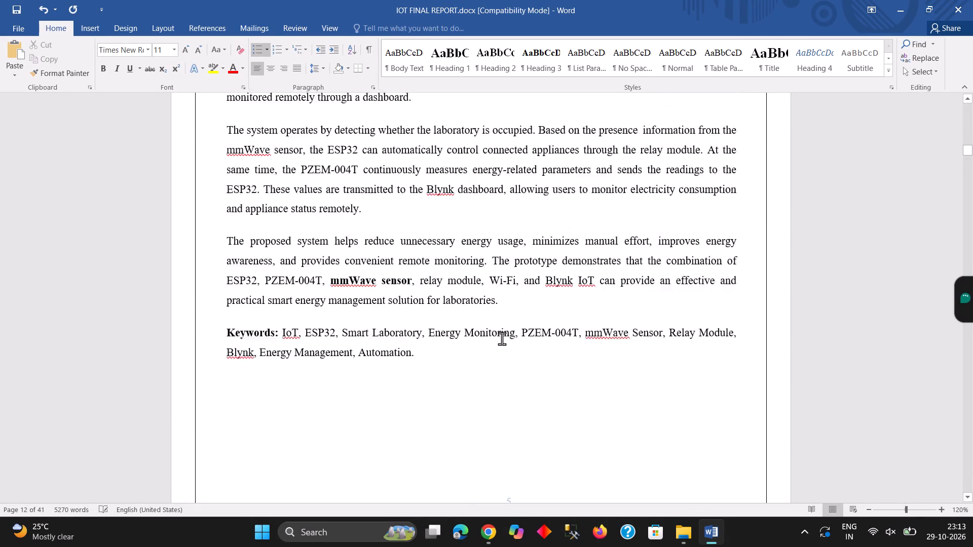
pyautogui.scroll(16, 502, 338)
pyautogui.scroll(-1, 499, 339)
pyautogui.scroll(11, 499, 339)
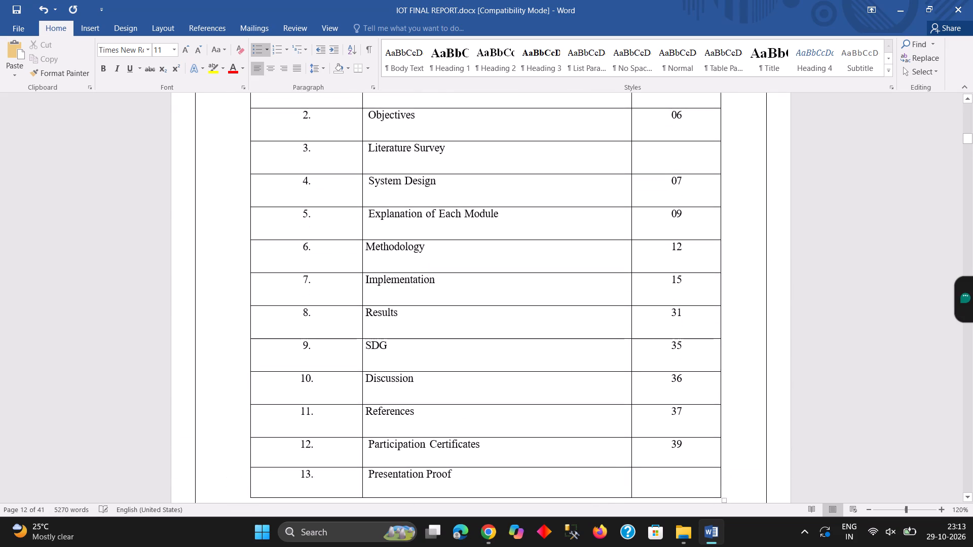
pyautogui.scroll(3, 499, 340)
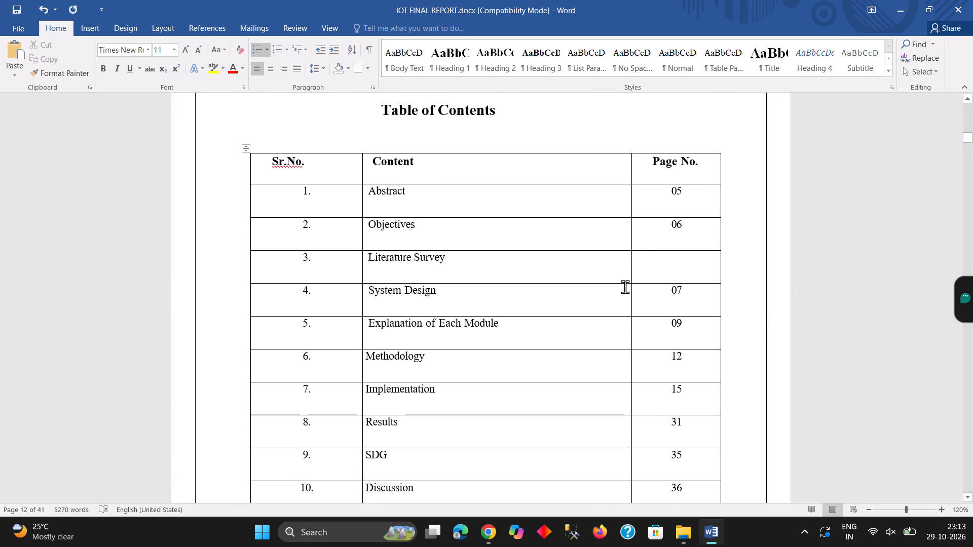
pyautogui.click(689, 267)
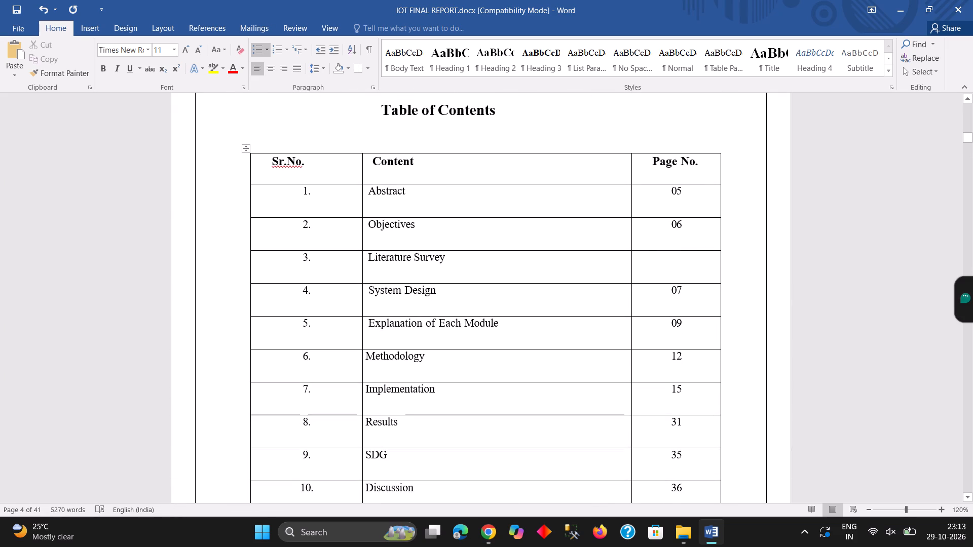
pyautogui.press('0')
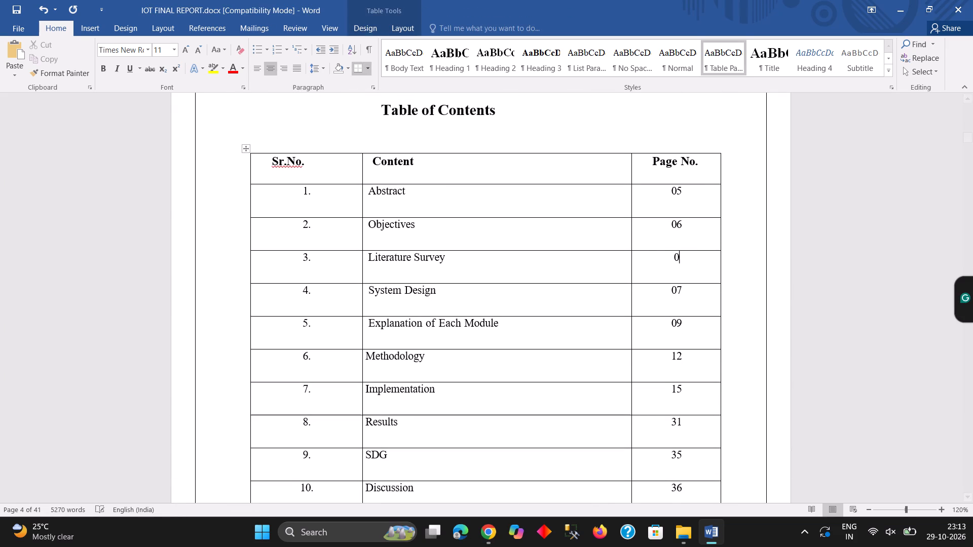
pyautogui.press('7')
# Update the Table of Contents page numbers: System Design 08, Explanation of Each Module 10, Methodology 13, and Implementation 16.
pyautogui.press('Down')
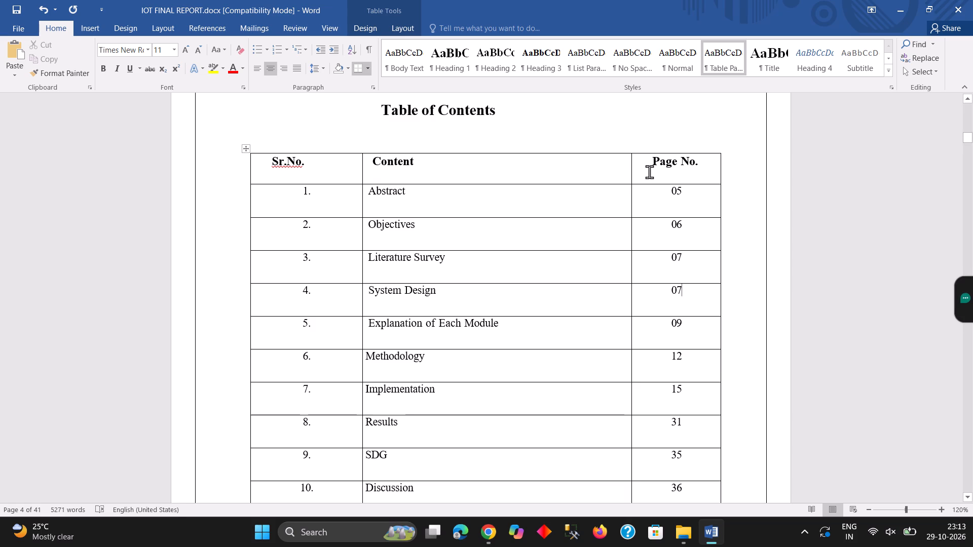
pyautogui.press('BackSpace')
pyautogui.press('8')
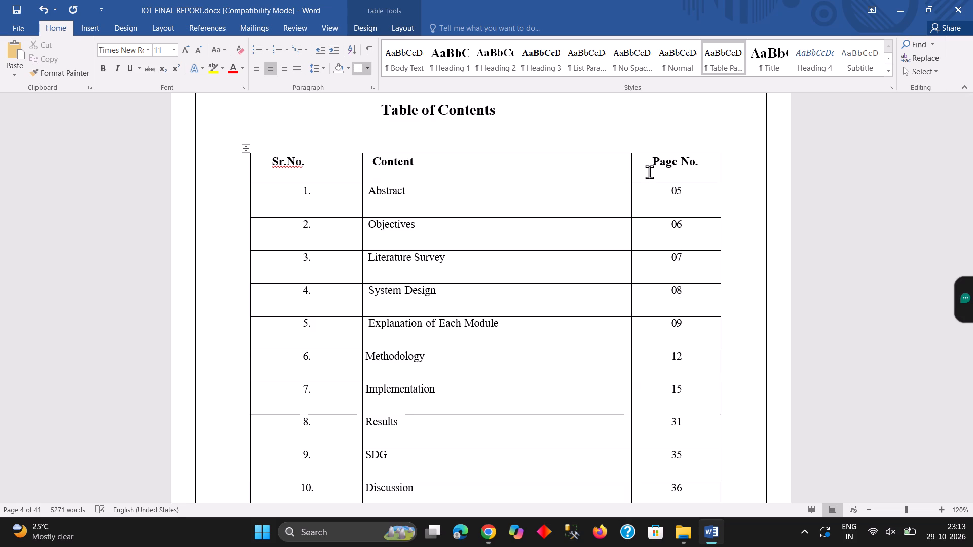
pyautogui.press('Down')
pyautogui.press('BackSpace')
pyautogui.press('Left')
pyautogui.press('1')
pyautogui.press('Down')
pyautogui.press('Right')
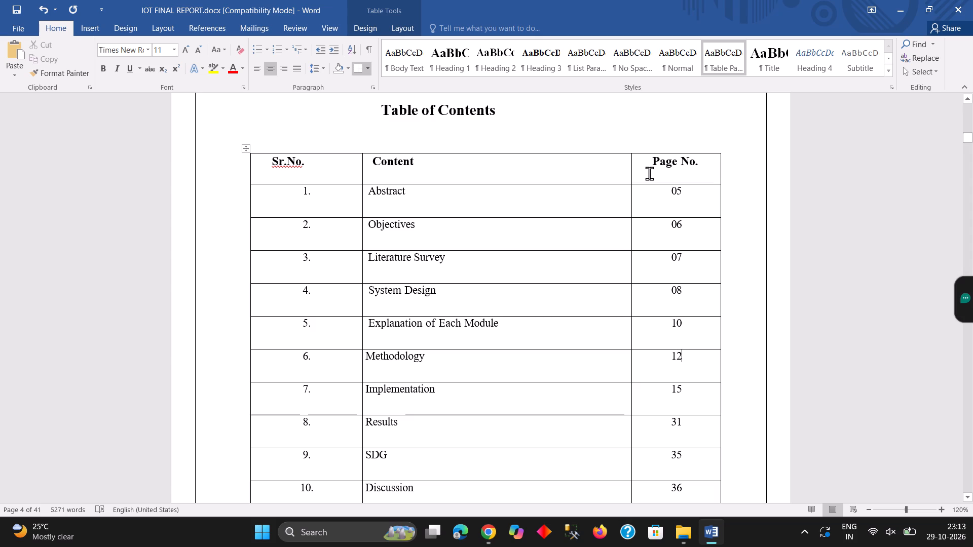
pyautogui.press('BackSpace')
pyautogui.press('3')
pyautogui.press('Down')
pyautogui.press('BackSpace')
pyautogui.press('6')
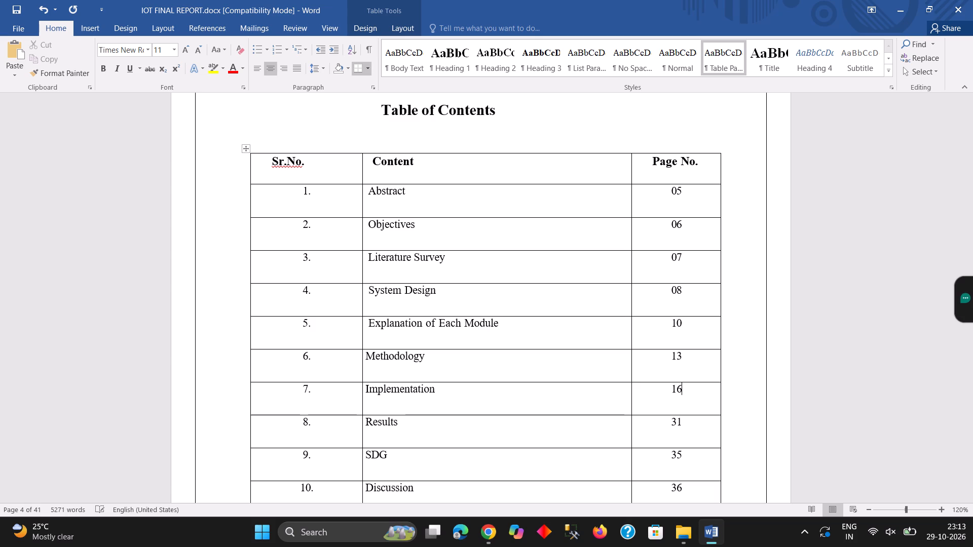
# Update the Table of Contents page numbers: Results 32, SDG 36, Discussion 37, and References 38.
pyautogui.press('Down')
pyautogui.press('BackSpace')
pyautogui.press('2')
pyautogui.press('Down')
pyautogui.press('BackSpace')
pyautogui.press('6')
pyautogui.press('Down')
pyautogui.press('BackSpace')
pyautogui.press('7')
pyautogui.press('Down')
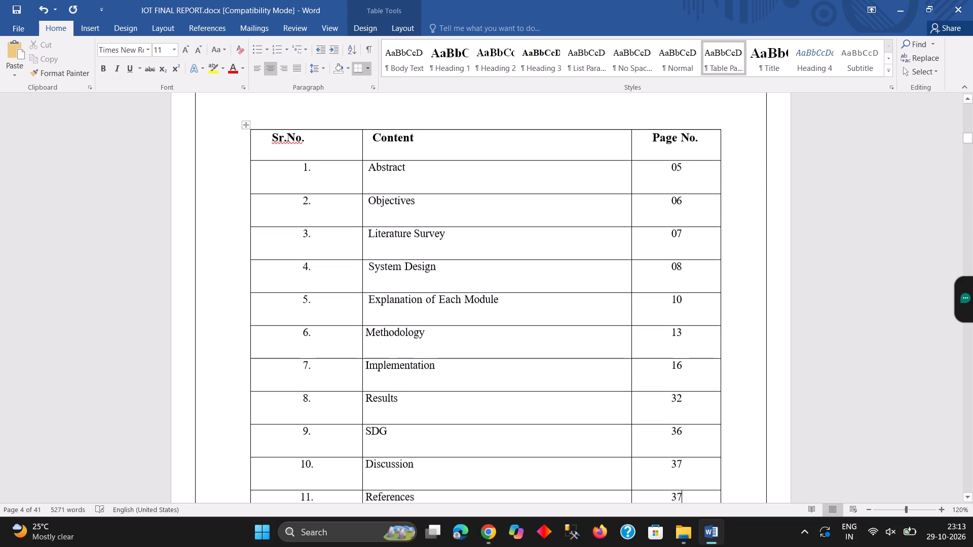
pyautogui.press('BackSpace')
pyautogui.press('8')
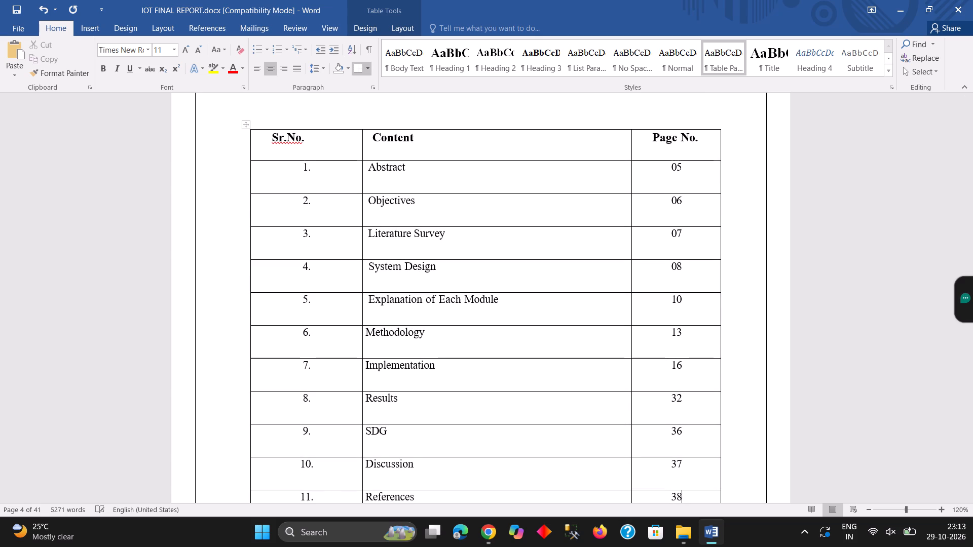
# Review the Table of Contents page numbers, including the Participation Certificates and Presentation Proof rows.
pyautogui.press('Down')
pyautogui.scroll(-1, 660, 183)
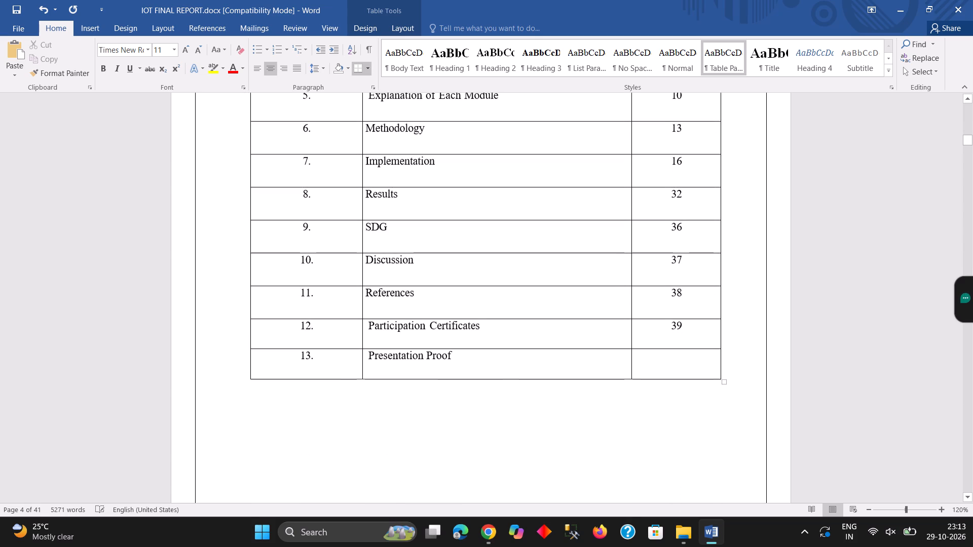
pyautogui.scroll(-1, 660, 183)
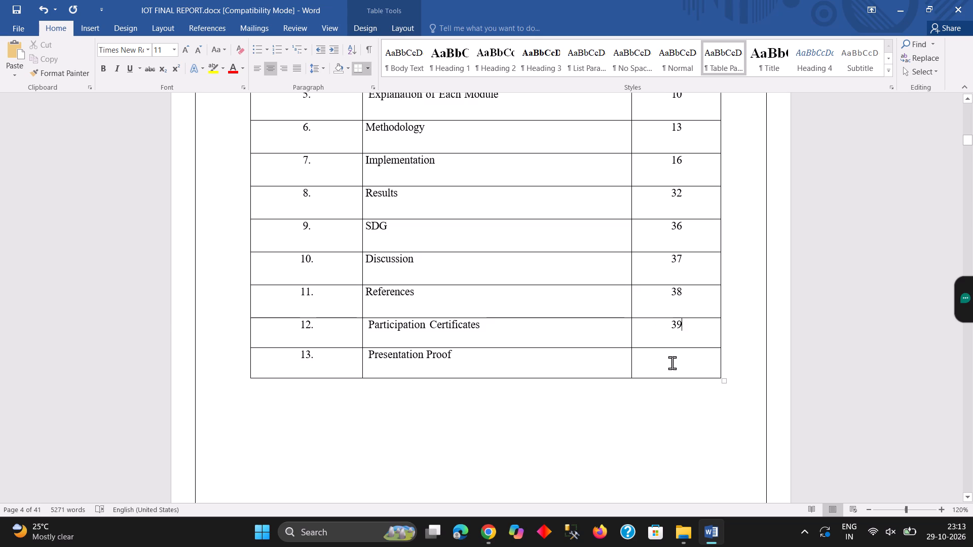
pyautogui.click(671, 364)
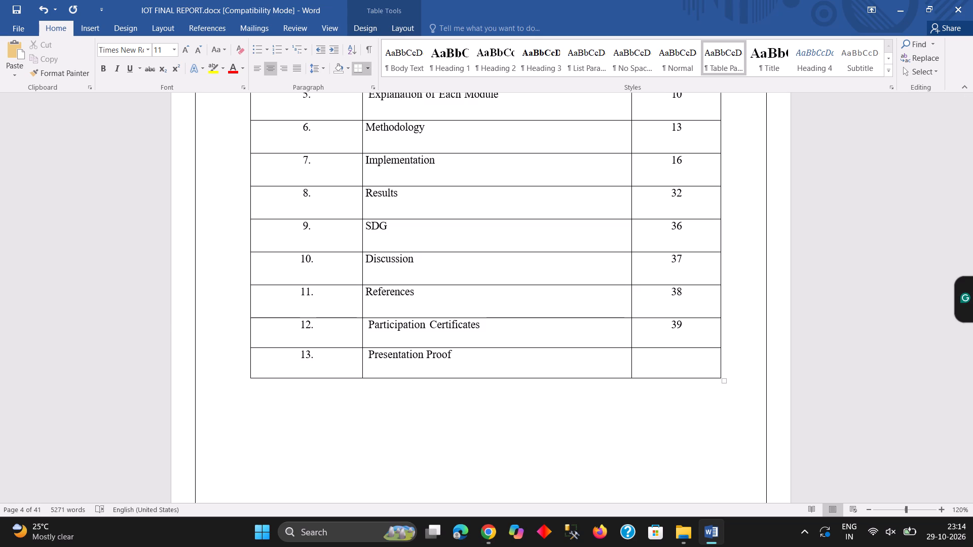
pyautogui.scroll(2, 671, 364)
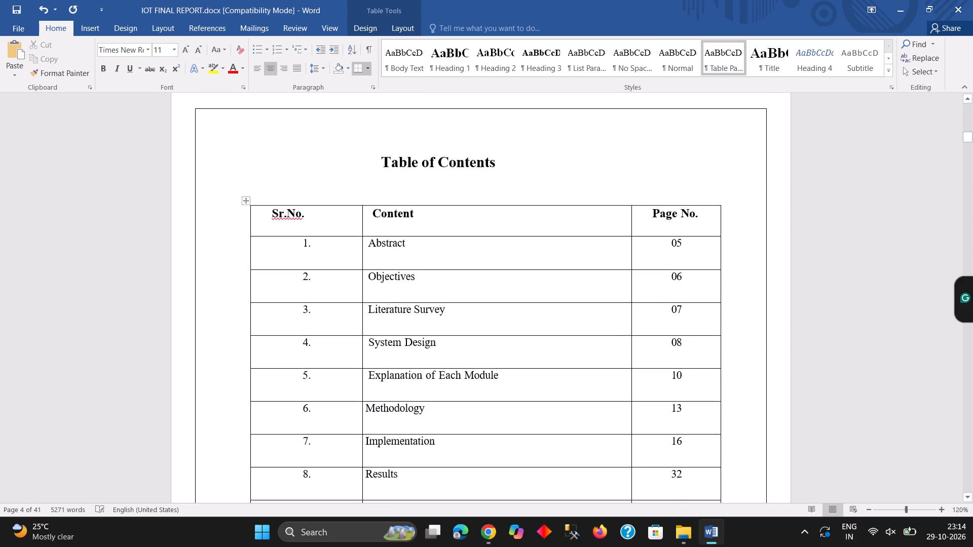
pyautogui.scroll(-2, 671, 364)
pyautogui.scroll(1, 671, 364)
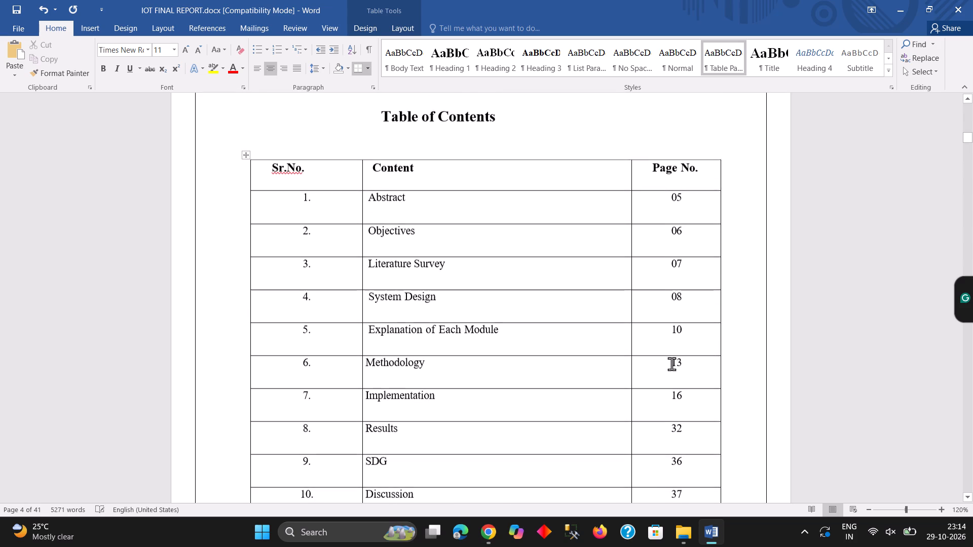
pyautogui.scroll(1, 671, 364)
pyautogui.scroll(-7, 0, 313)
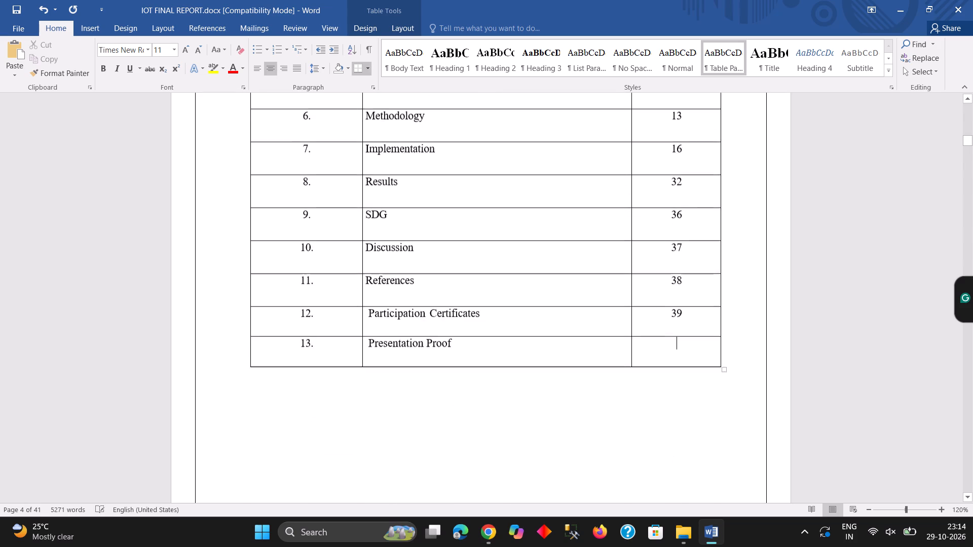
pyautogui.scroll(-10, 4, 281)
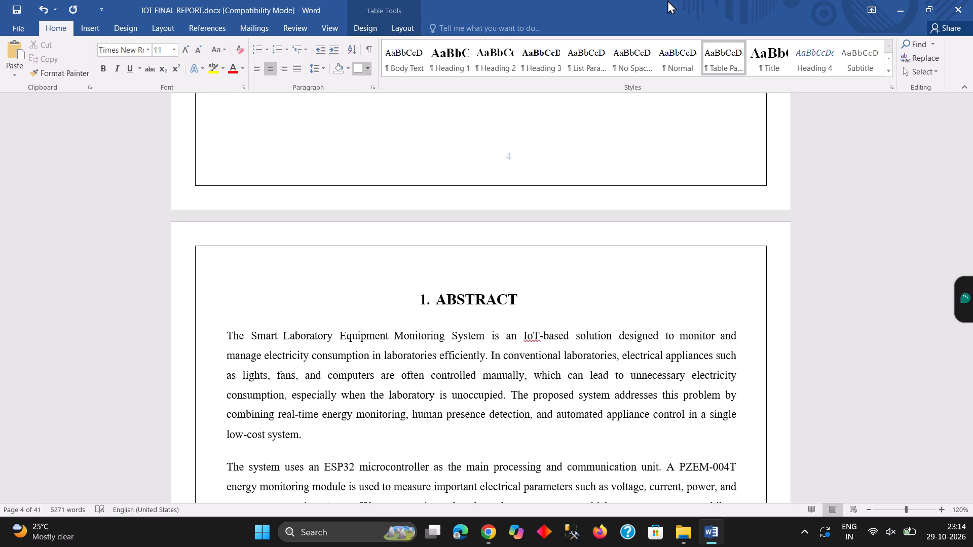
# Look through the report to its final pages and check which page the "12. PARTICIPATION CERTIFICATES" section starts on.
pyautogui.moveTo(968, 143); pyautogui.dragTo(968, 167)
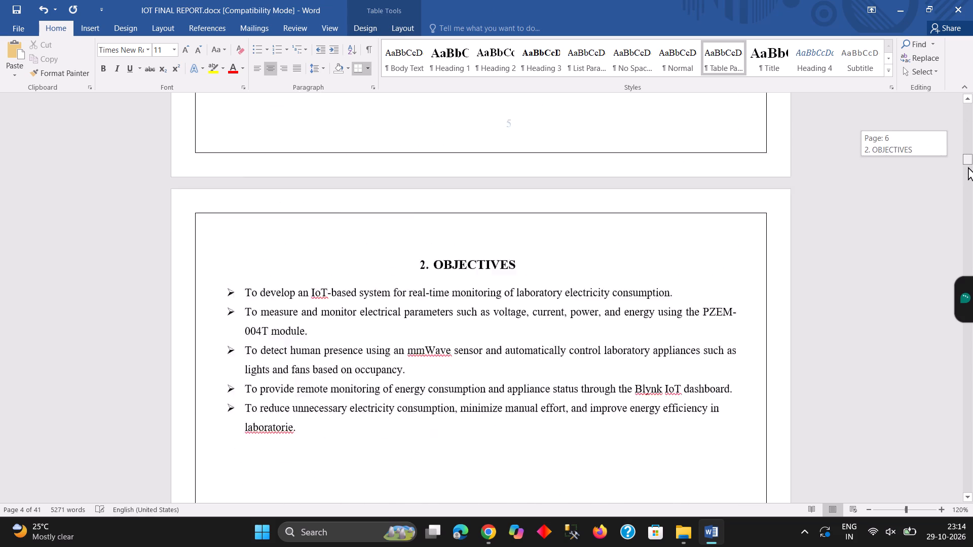
pyautogui.moveTo(968, 167); pyautogui.dragTo(966, 172)
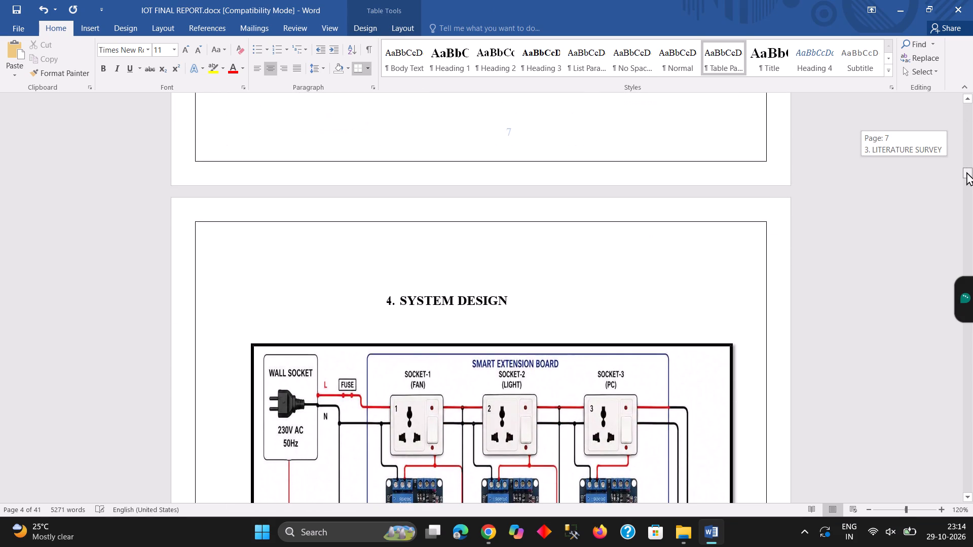
pyautogui.moveTo(966, 172); pyautogui.dragTo(966, 180)
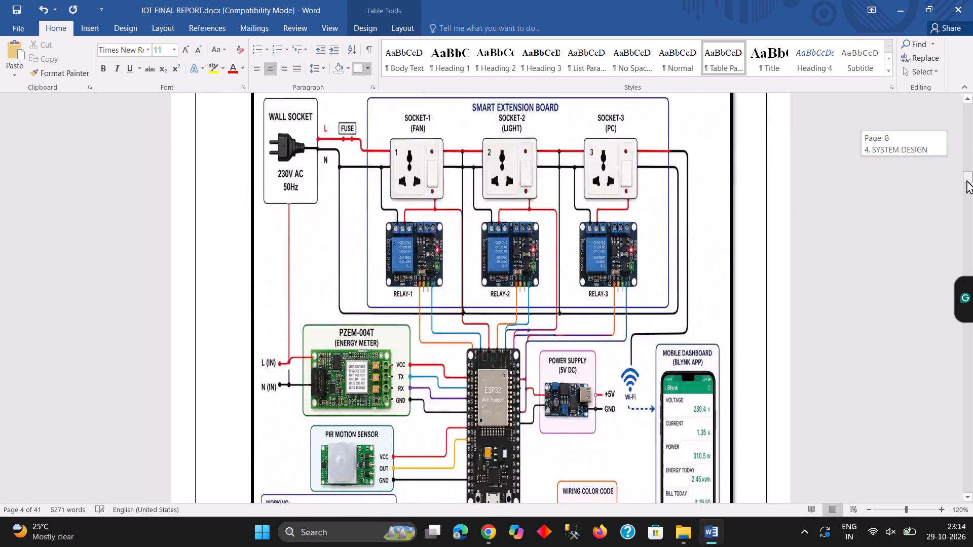
pyautogui.moveTo(966, 180); pyautogui.dragTo(962, 194)
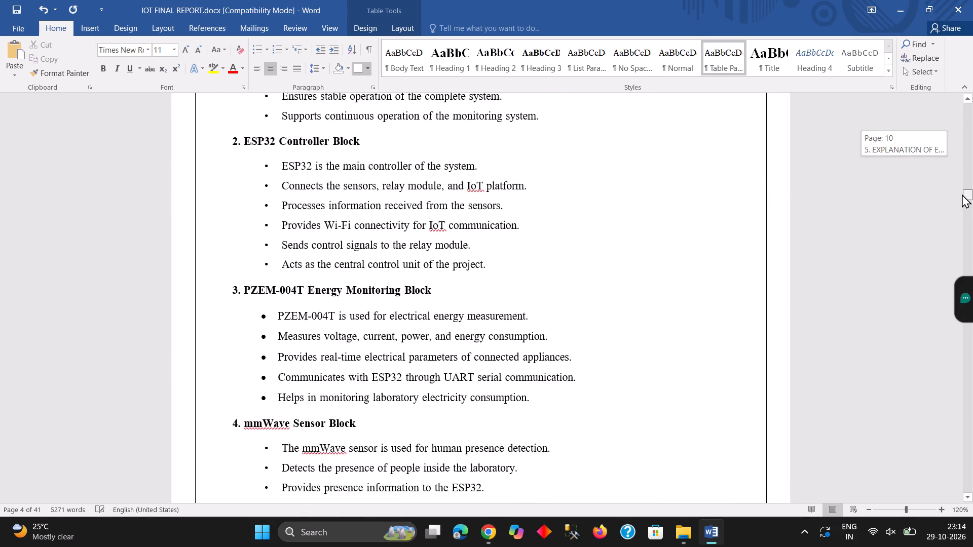
pyautogui.moveTo(962, 194); pyautogui.dragTo(934, 282)
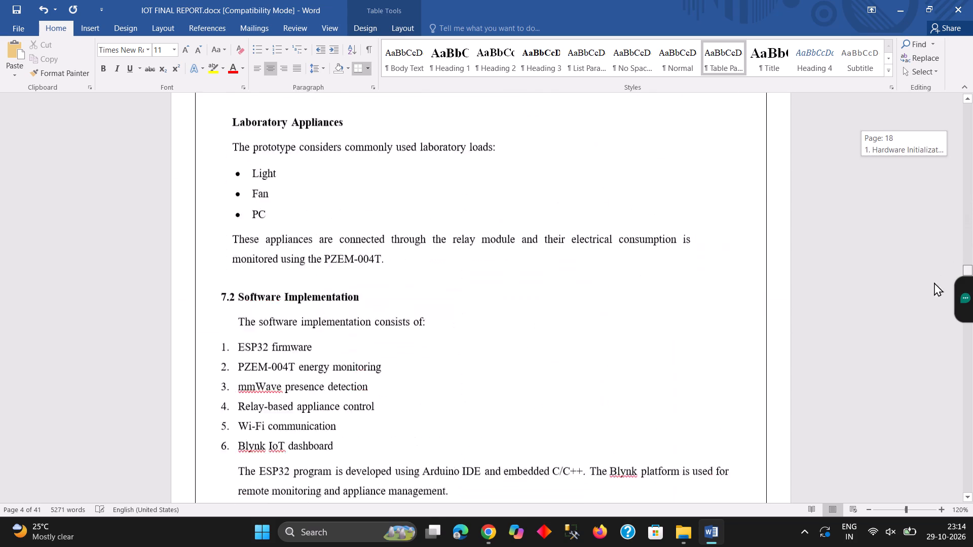
pyautogui.moveTo(934, 282); pyautogui.dragTo(906, 510)
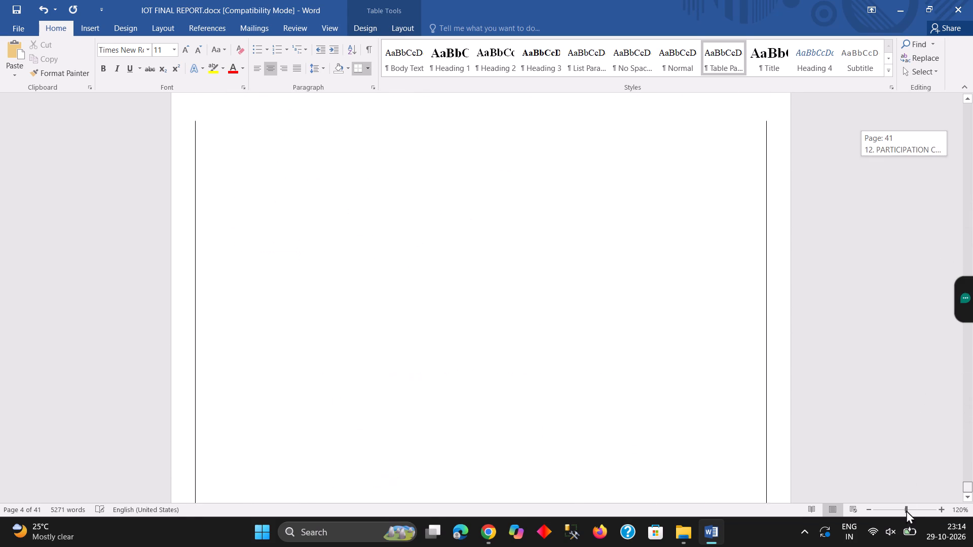
pyautogui.moveTo(906, 510); pyautogui.dragTo(908, 541)
pyautogui.scroll(9, 640, 328)
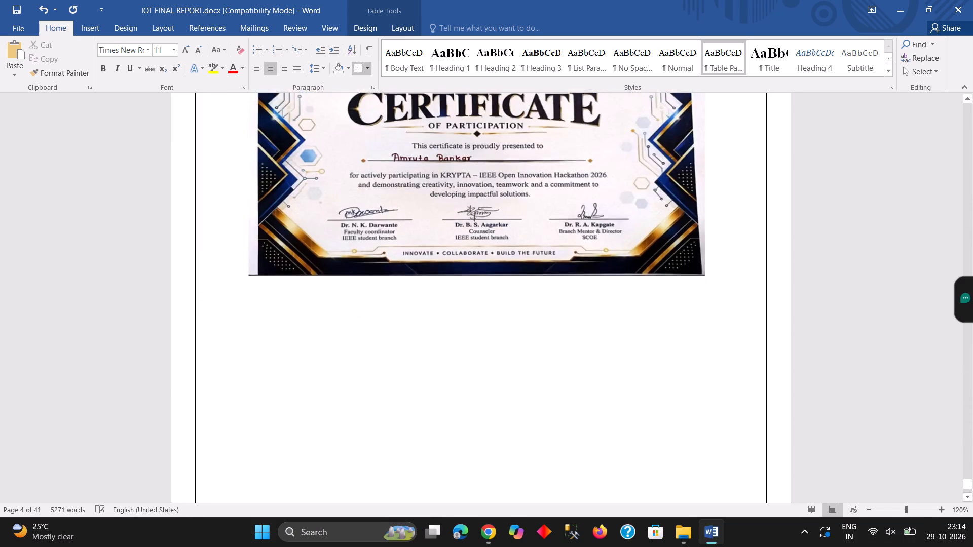
pyautogui.scroll(17, 643, 315)
pyautogui.scroll(11, 643, 315)
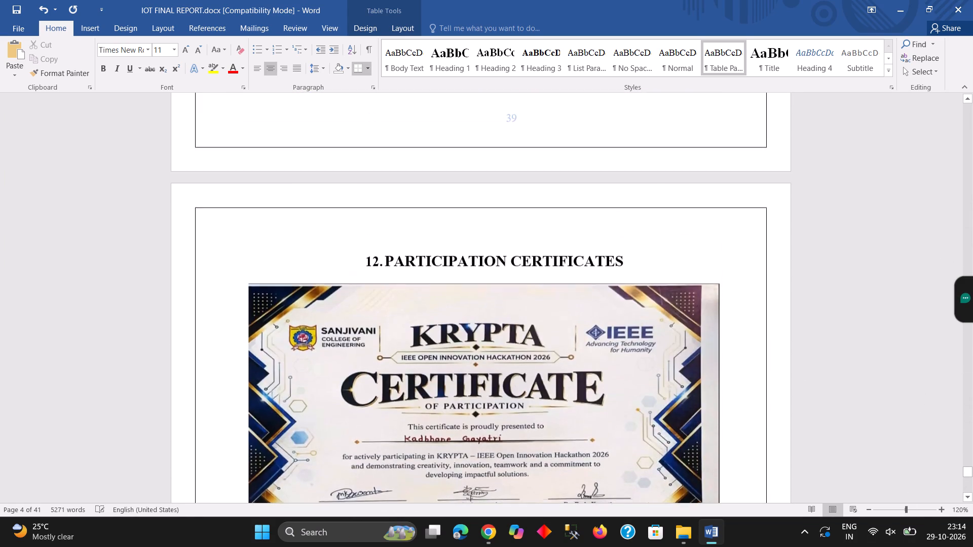
pyautogui.scroll(6, 644, 315)
pyautogui.scroll(-9, 644, 316)
pyautogui.scroll(1, 647, 312)
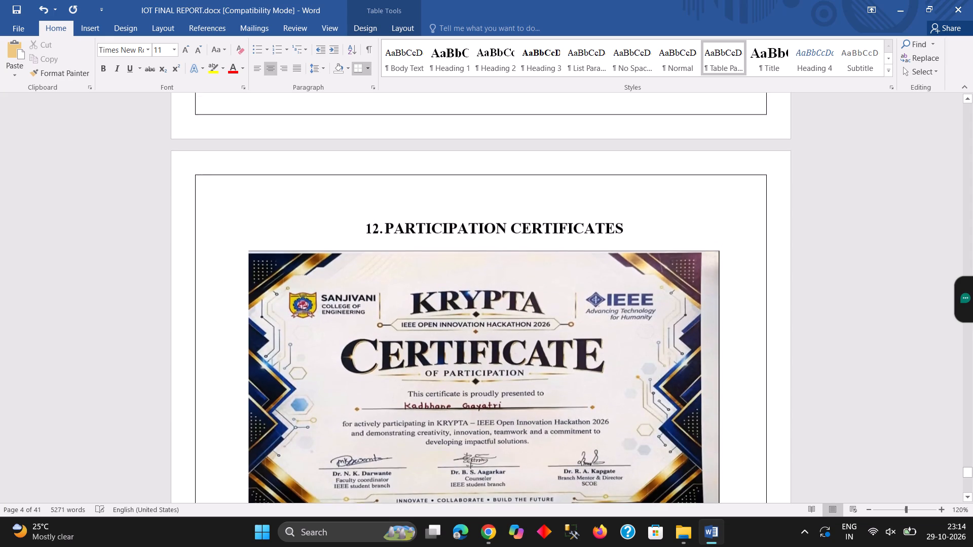
# Look back from the Participation Certificates to the Discussion section and check the Conclusion and Future Scope heading's number and page.
pyautogui.scroll(14, 647, 312)
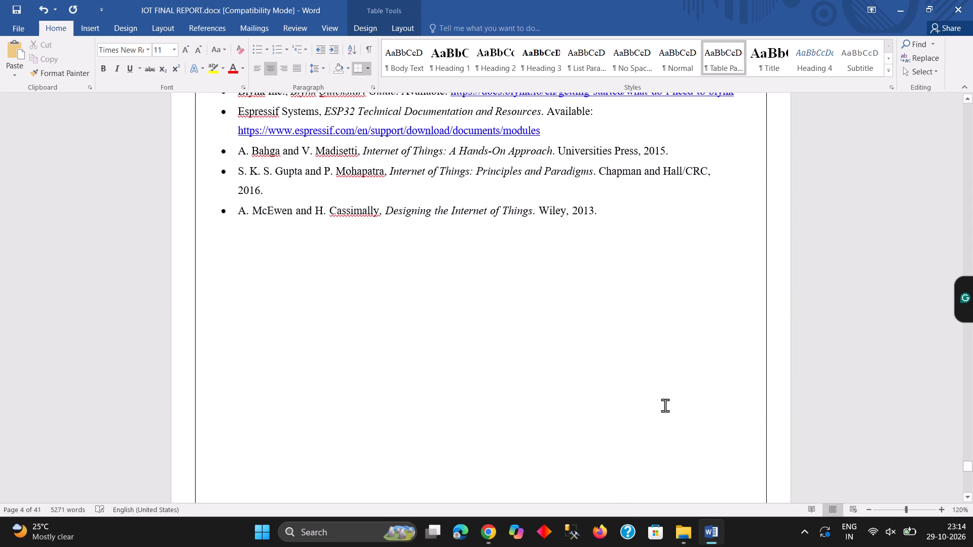
pyautogui.scroll(14, 664, 403)
pyautogui.scroll(7, 660, 396)
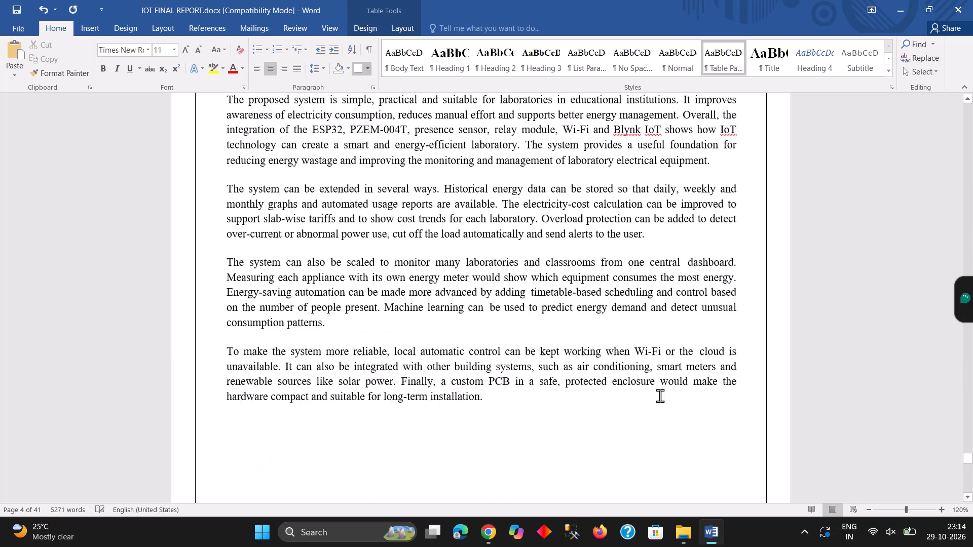
pyautogui.scroll(9, 660, 394)
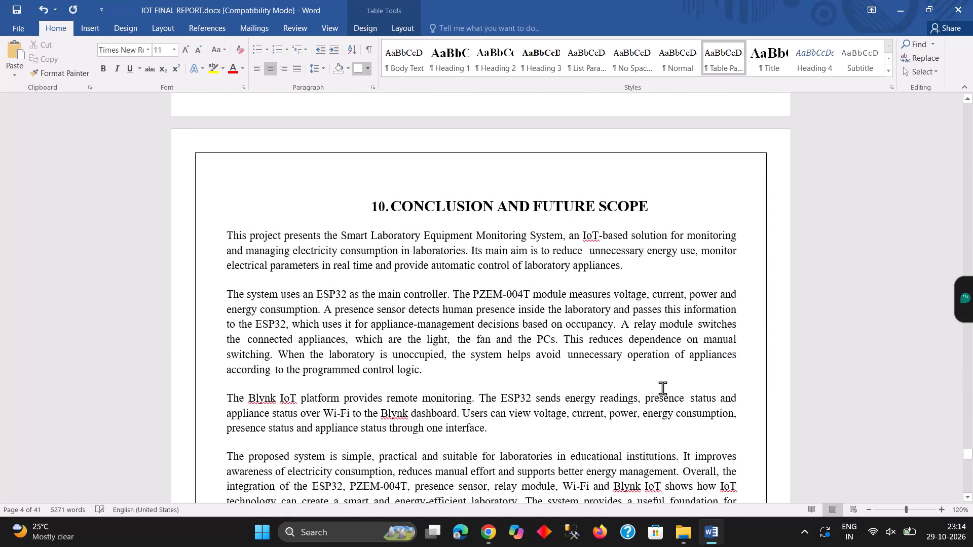
pyautogui.scroll(4, 660, 390)
pyautogui.scroll(6, 669, 346)
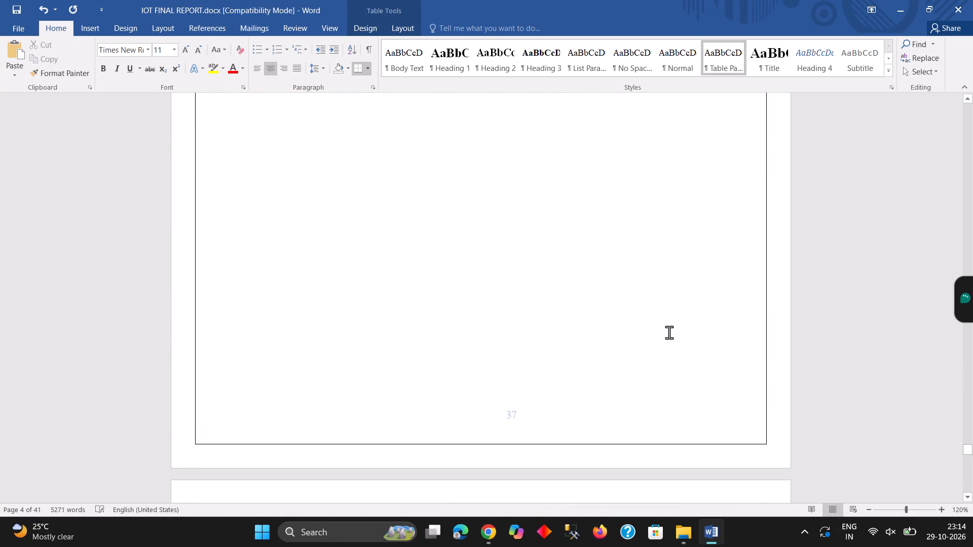
pyautogui.scroll(19, 669, 330)
pyautogui.scroll(-2, 666, 322)
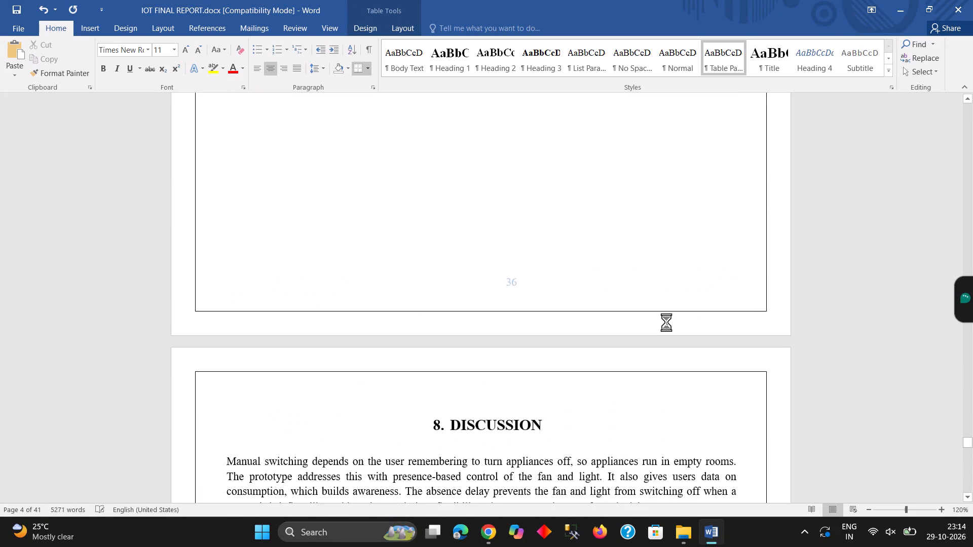
pyautogui.scroll(-3, 666, 322)
pyautogui.scroll(-7, 549, 269)
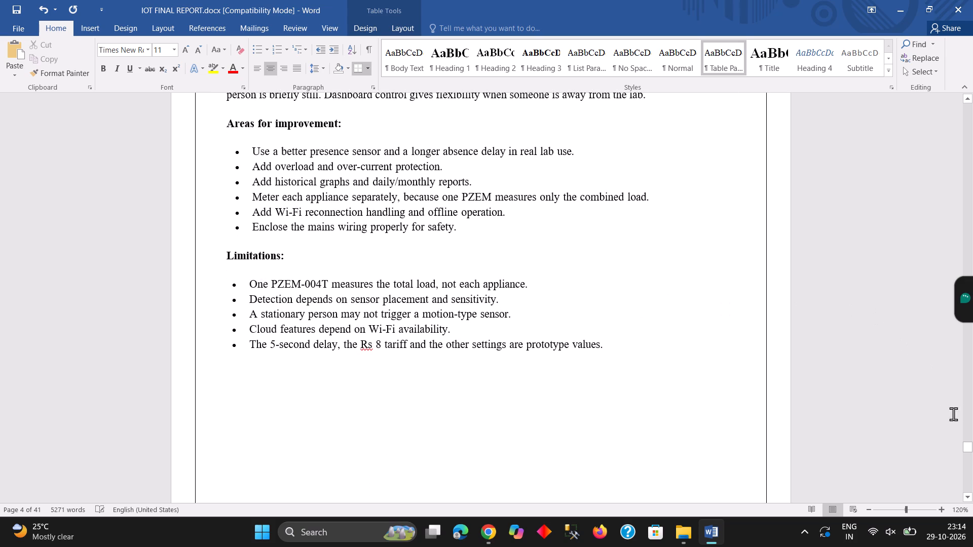
pyautogui.moveTo(969, 445); pyautogui.dragTo(970, 452)
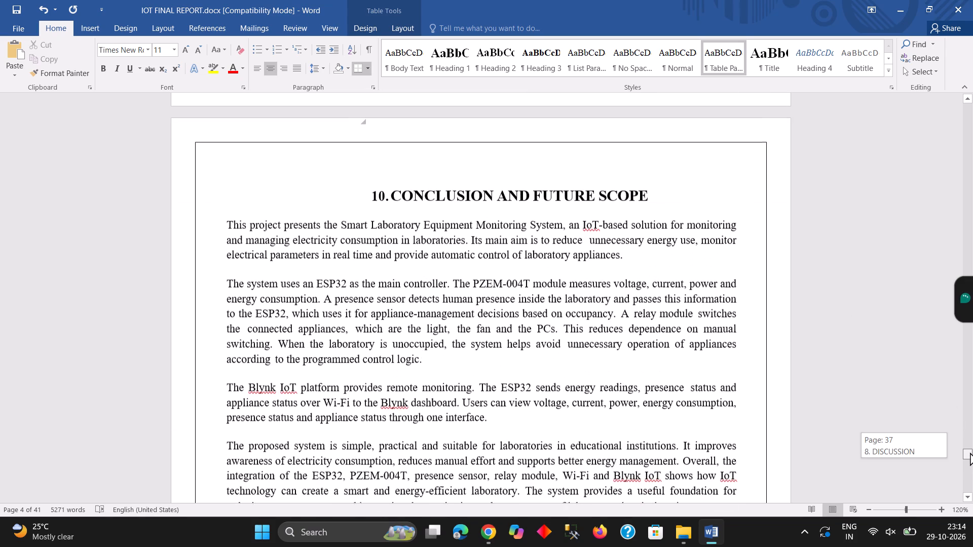
pyautogui.moveTo(970, 452); pyautogui.dragTo(964, 444)
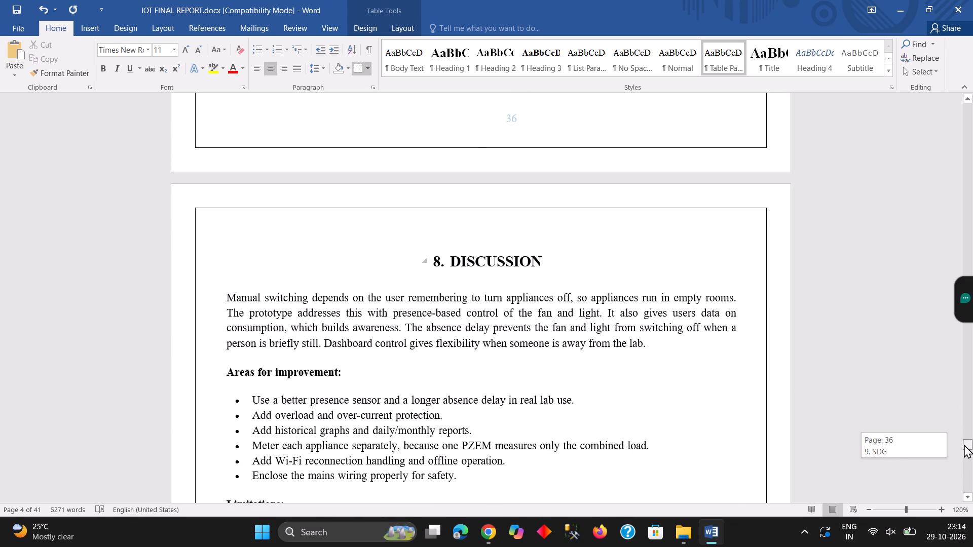
pyautogui.moveTo(964, 444); pyautogui.dragTo(961, 452)
pyautogui.click(381, 201)
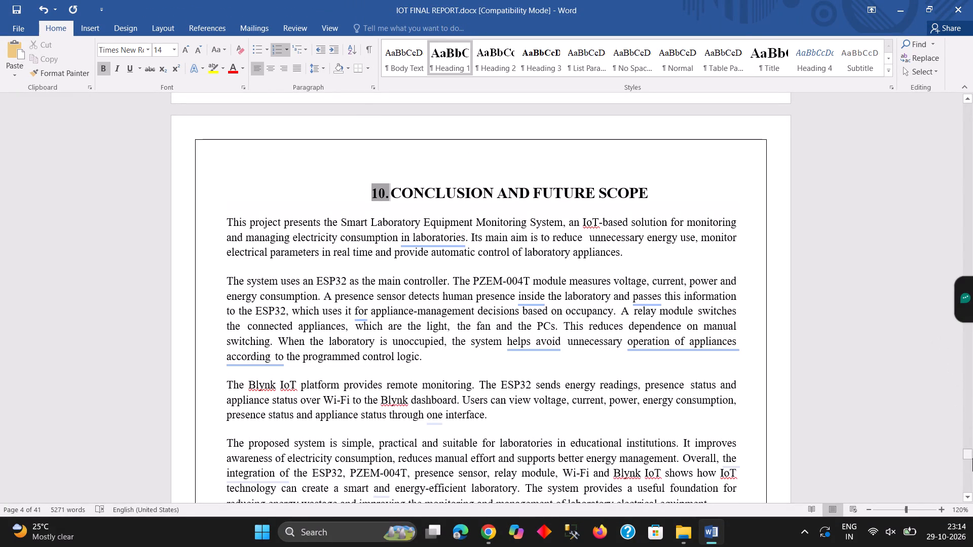
# Return to the Table of Contents and review its rows from Abstract to Presentation Proof against the report's sections.
pyautogui.moveTo(971, 454); pyautogui.dragTo(959, 407)
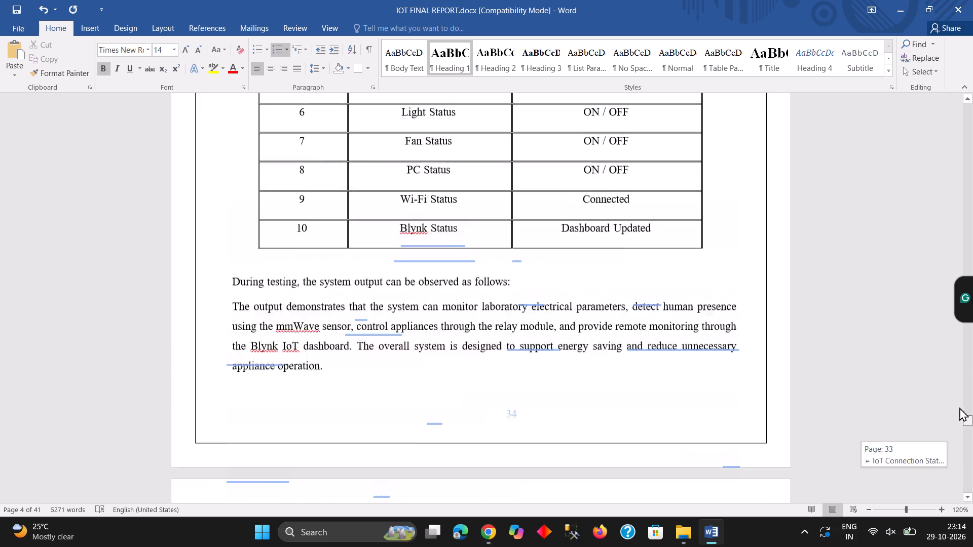
pyautogui.moveTo(959, 407); pyautogui.dragTo(946, 364)
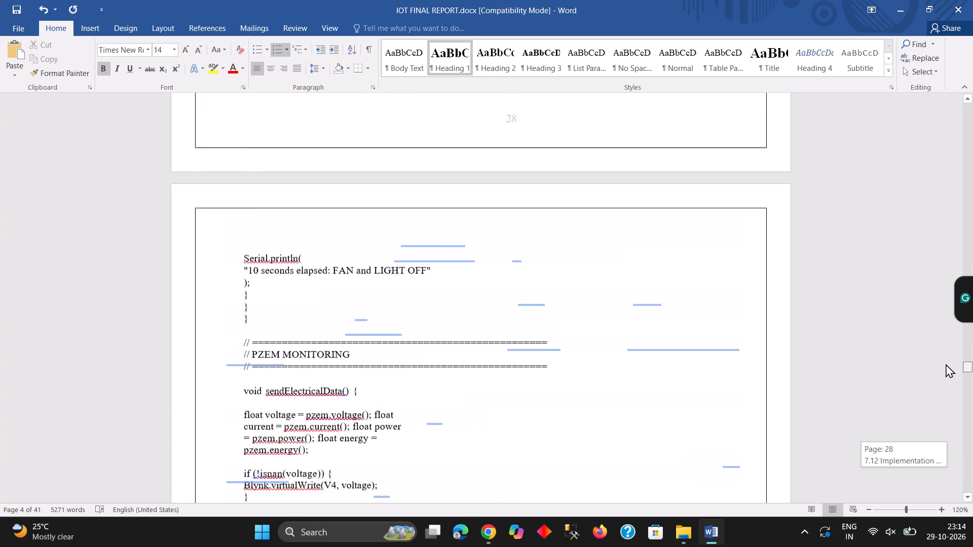
pyautogui.moveTo(946, 364); pyautogui.dragTo(895, 222)
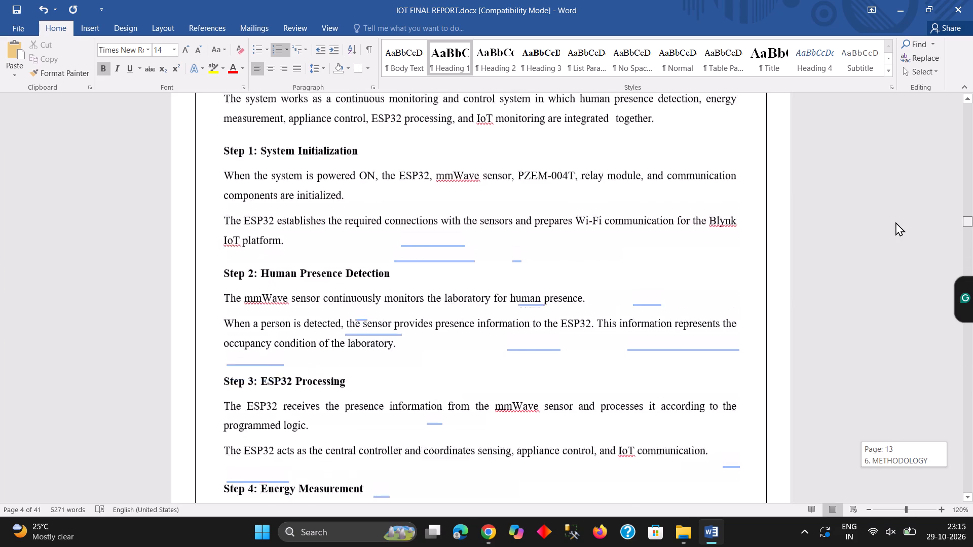
pyautogui.moveTo(895, 222); pyautogui.dragTo(880, 147)
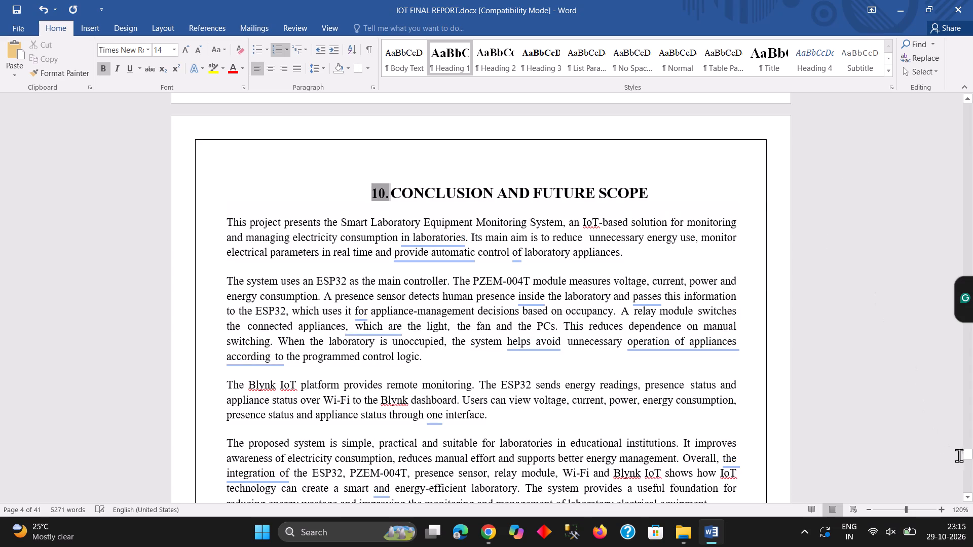
pyautogui.moveTo(972, 448); pyautogui.dragTo(930, 146)
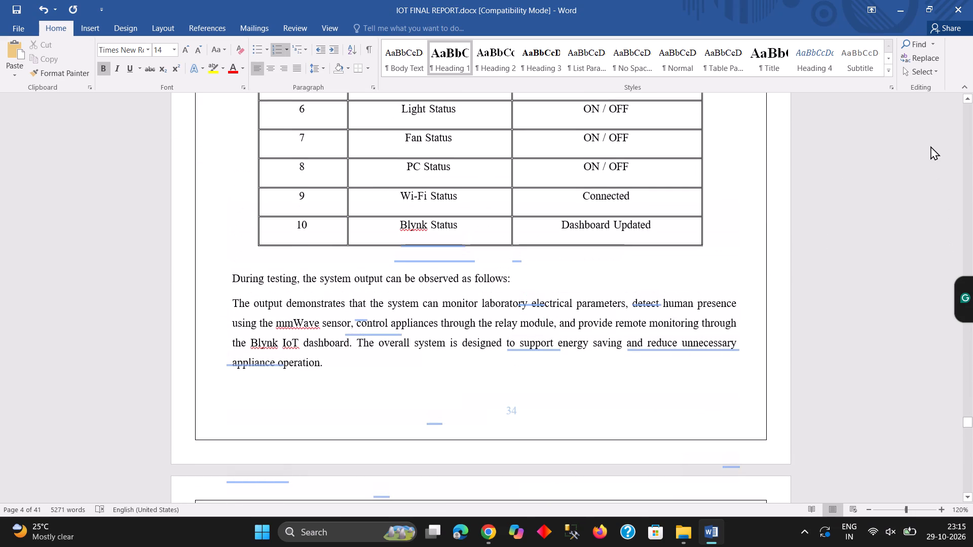
pyautogui.moveTo(930, 146); pyautogui.dragTo(930, 139)
pyautogui.scroll(17, 485, 310)
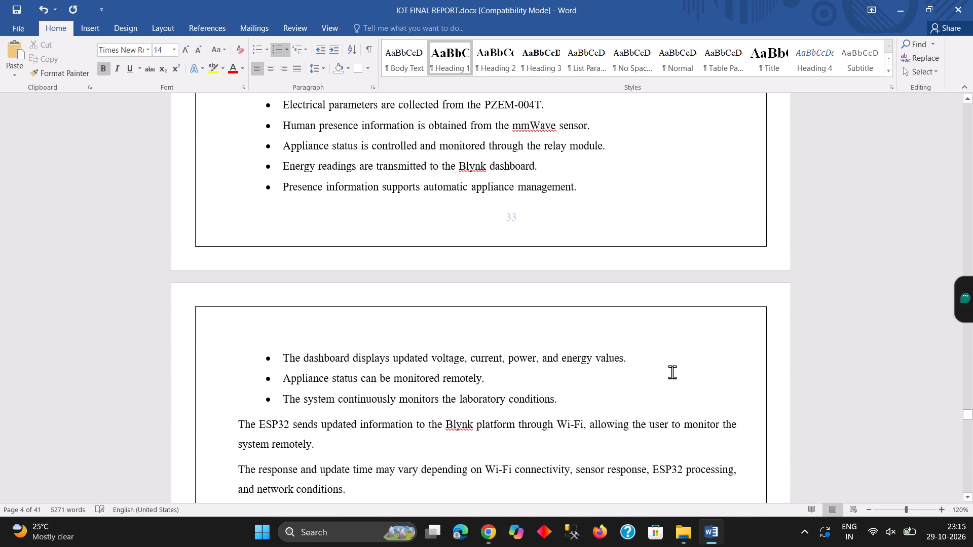
pyautogui.moveTo(966, 413); pyautogui.dragTo(961, 205)
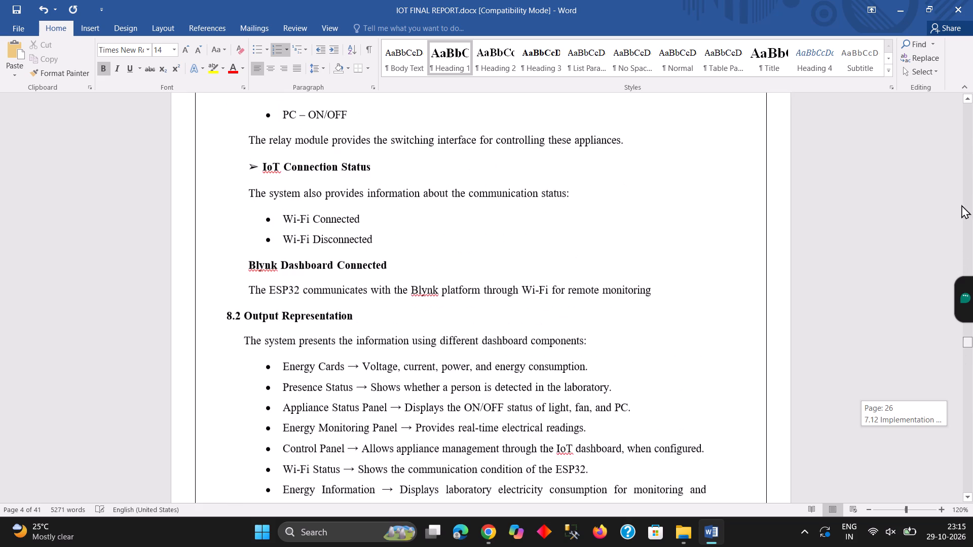
pyautogui.moveTo(961, 205); pyautogui.dragTo(963, 28)
pyautogui.scroll(-7, 518, 373)
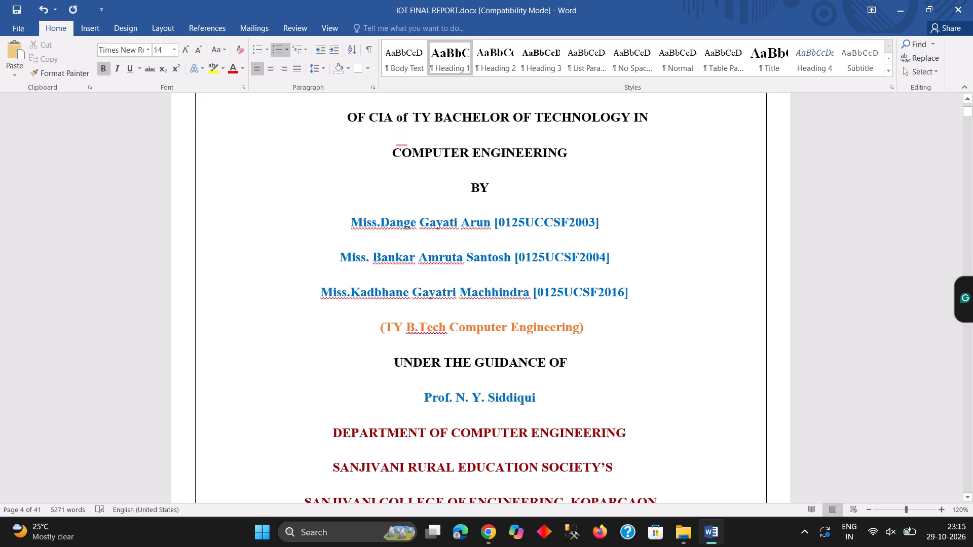
pyautogui.scroll(-3, 413, 260)
pyautogui.scroll(-7, 469, 271)
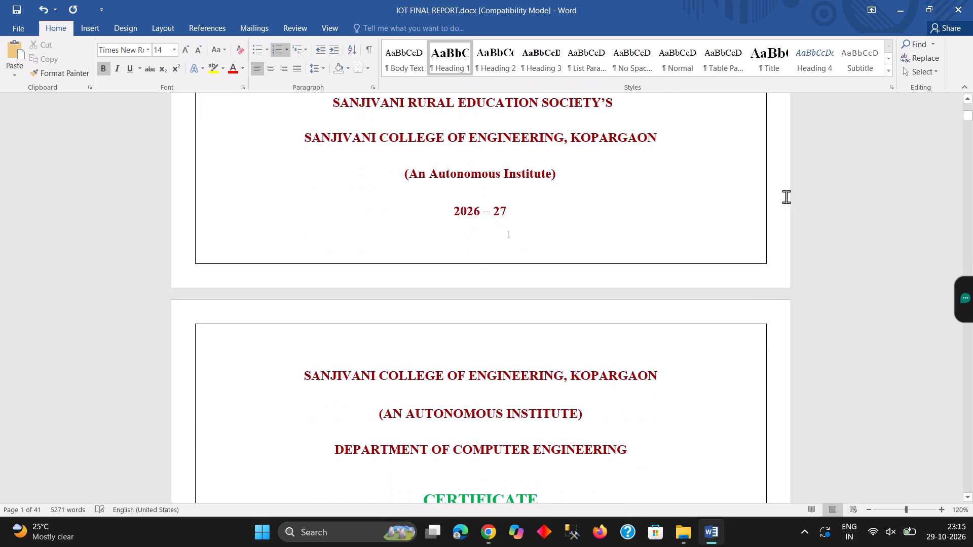
pyautogui.moveTo(967, 116); pyautogui.dragTo(969, 124)
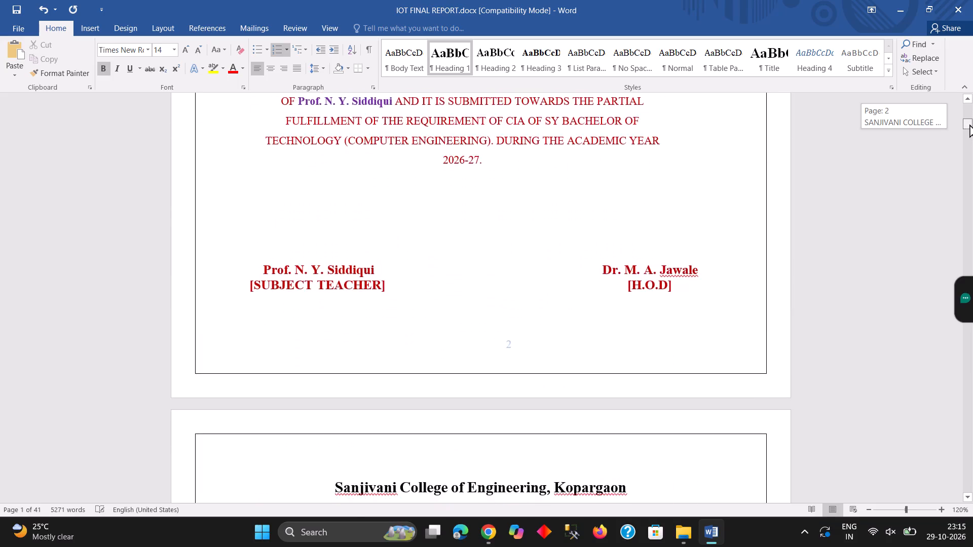
pyautogui.moveTo(969, 124); pyautogui.dragTo(969, 128)
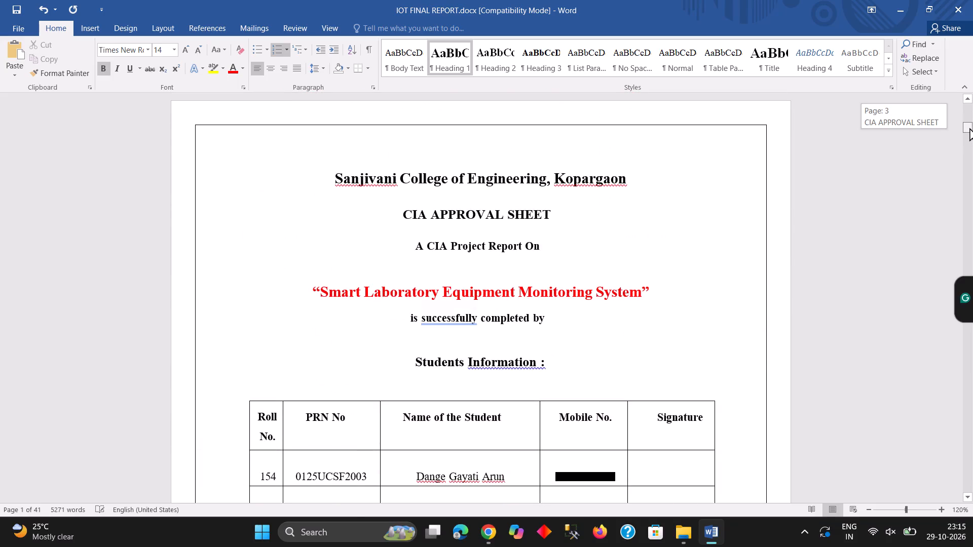
pyautogui.moveTo(969, 128); pyautogui.dragTo(970, 140)
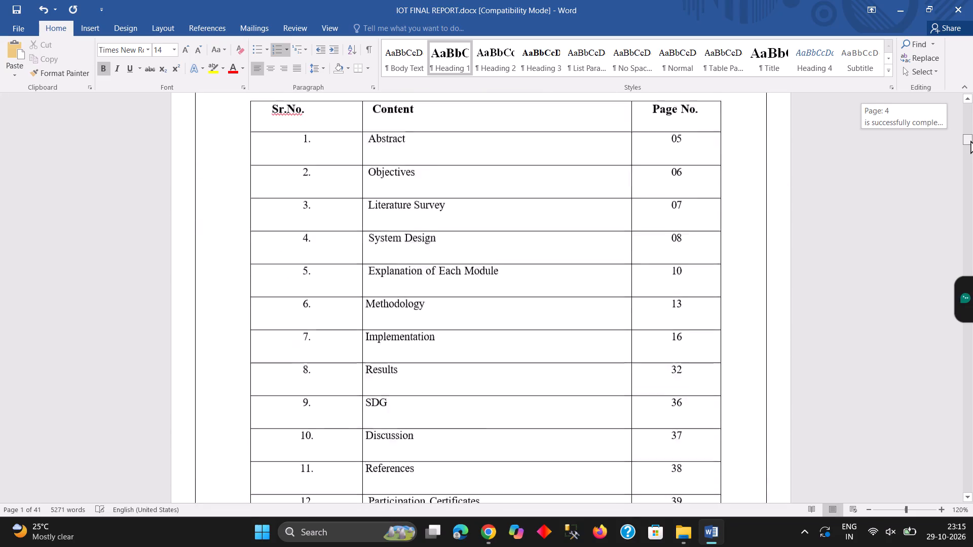
pyautogui.moveTo(970, 140); pyautogui.dragTo(967, 135)
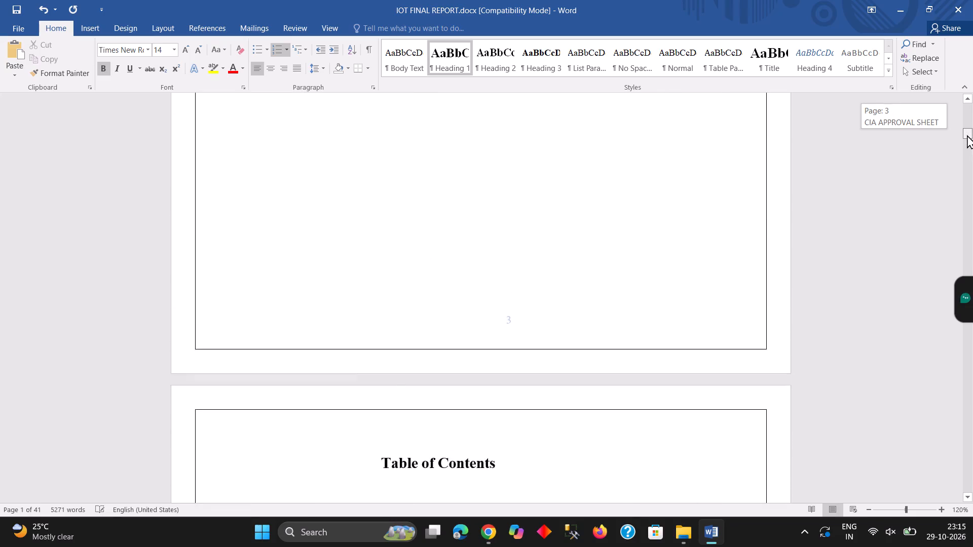
pyautogui.moveTo(967, 135); pyautogui.dragTo(967, 138)
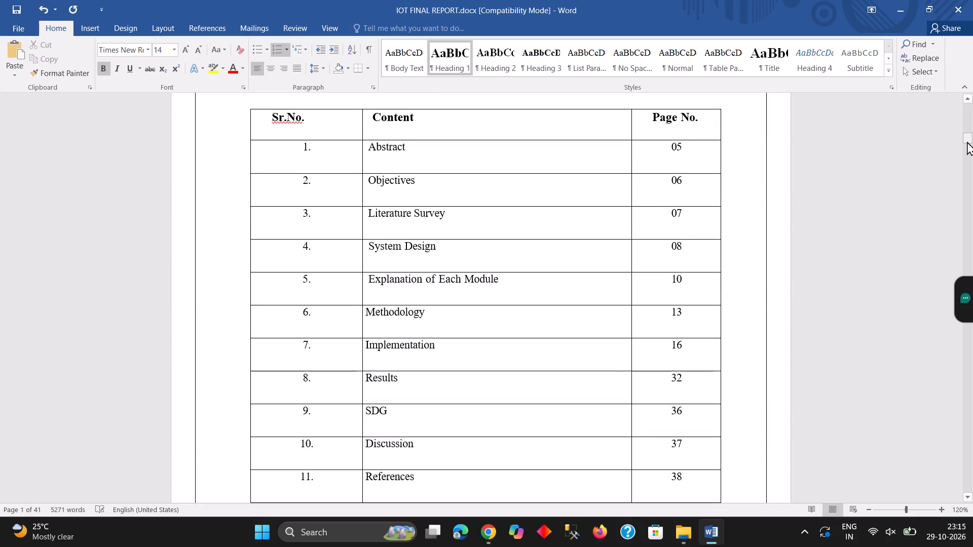
pyautogui.click(966, 140)
pyautogui.scroll(-1, 972, 135)
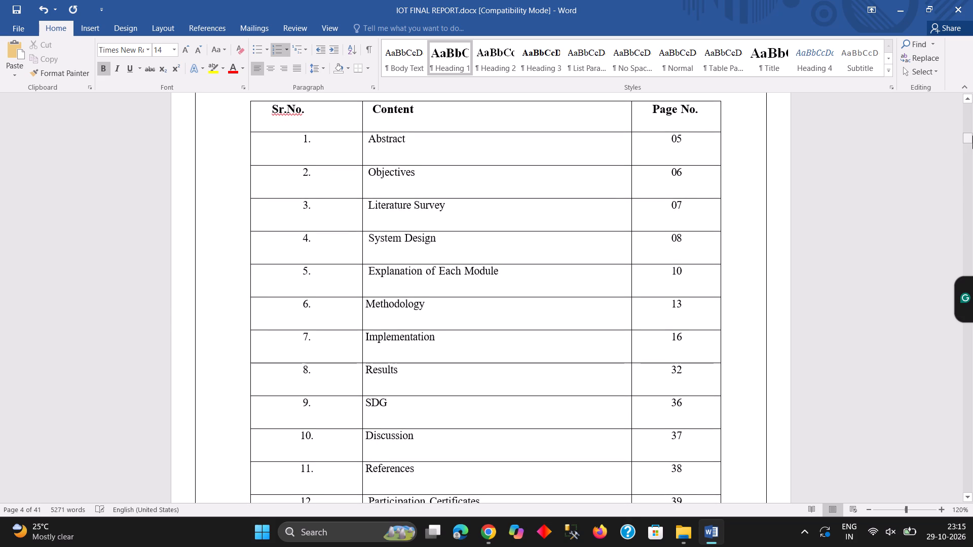
pyautogui.scroll(-2, 972, 135)
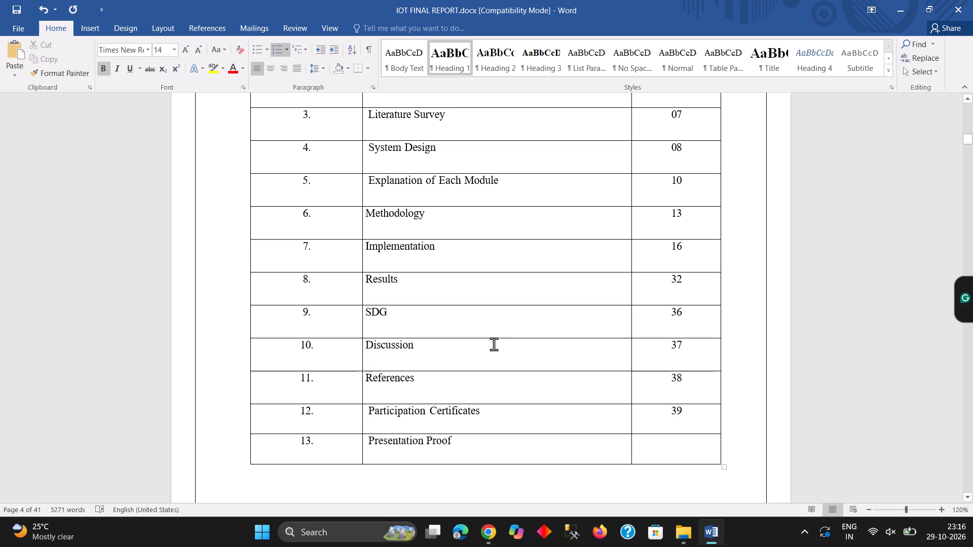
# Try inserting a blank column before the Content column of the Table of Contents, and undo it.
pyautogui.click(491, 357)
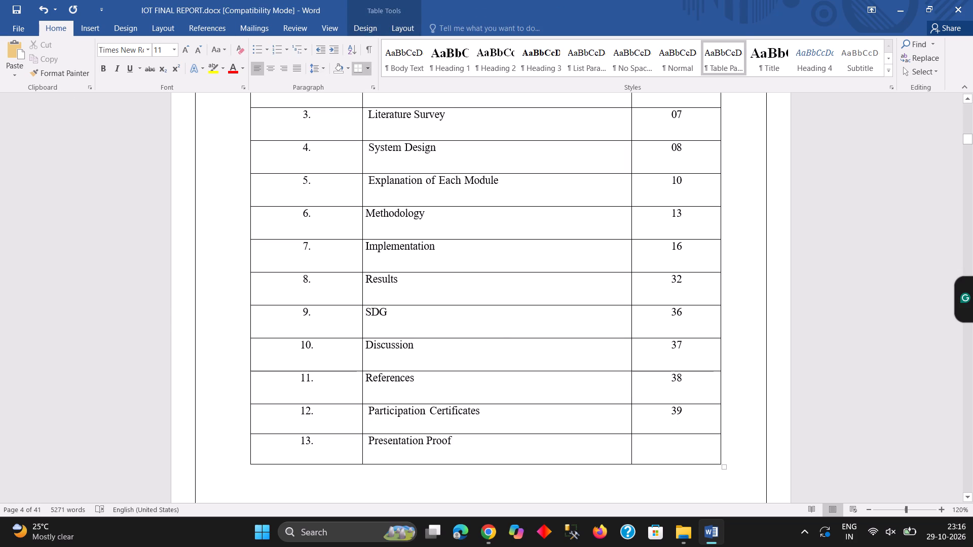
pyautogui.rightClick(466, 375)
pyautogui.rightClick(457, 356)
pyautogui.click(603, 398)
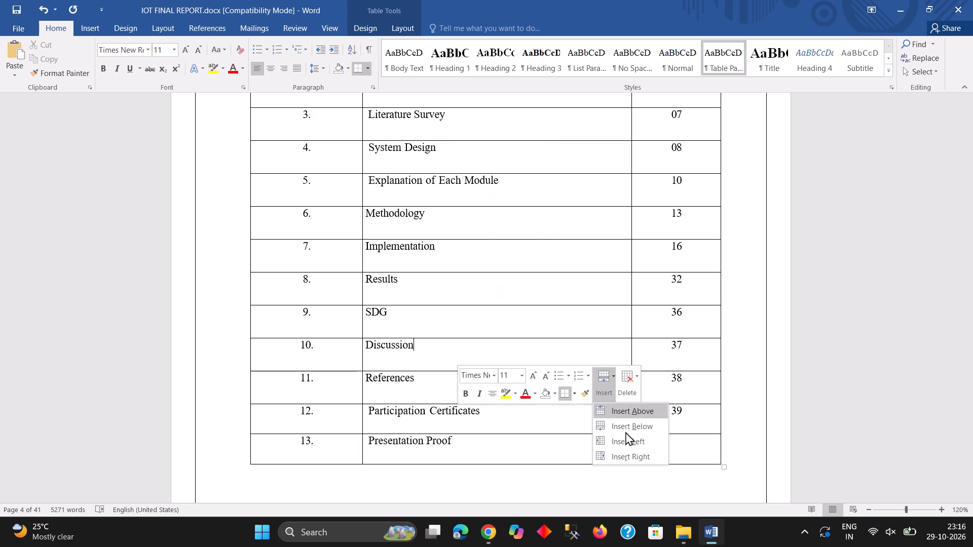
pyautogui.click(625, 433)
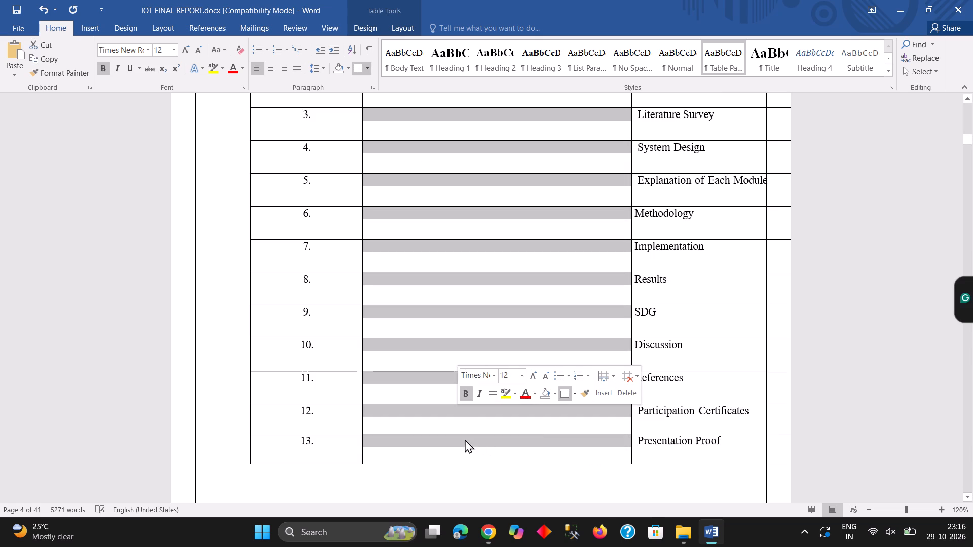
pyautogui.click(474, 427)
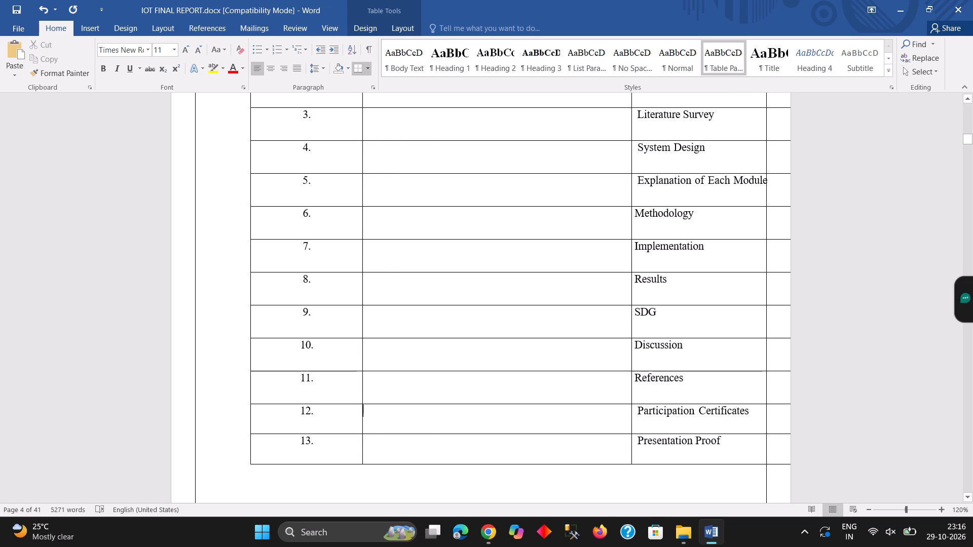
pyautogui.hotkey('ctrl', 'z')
# Insert a blank row below Discussion in the Table of Contents and number it 11.
pyautogui.click(489, 388)
pyautogui.click(430, 353)
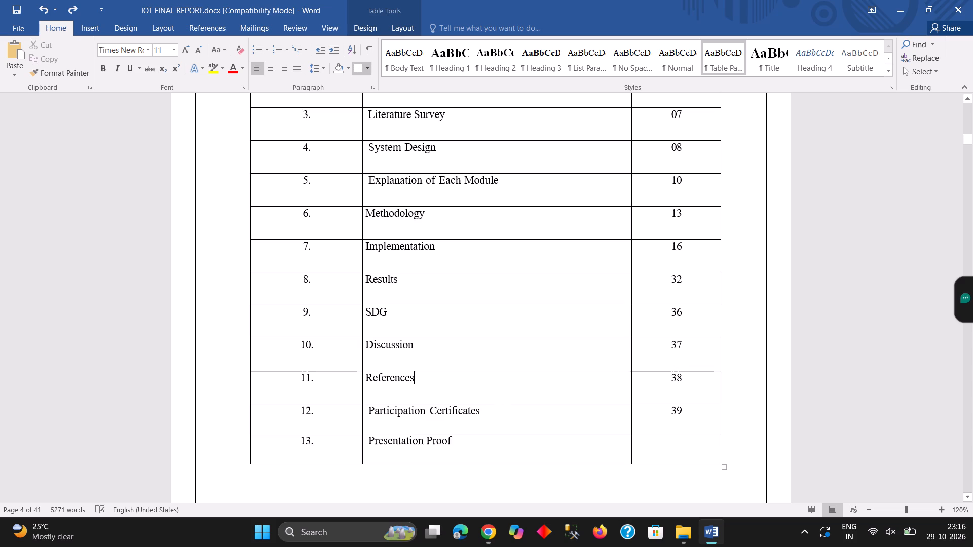
pyautogui.rightClick(429, 353)
pyautogui.click(568, 387)
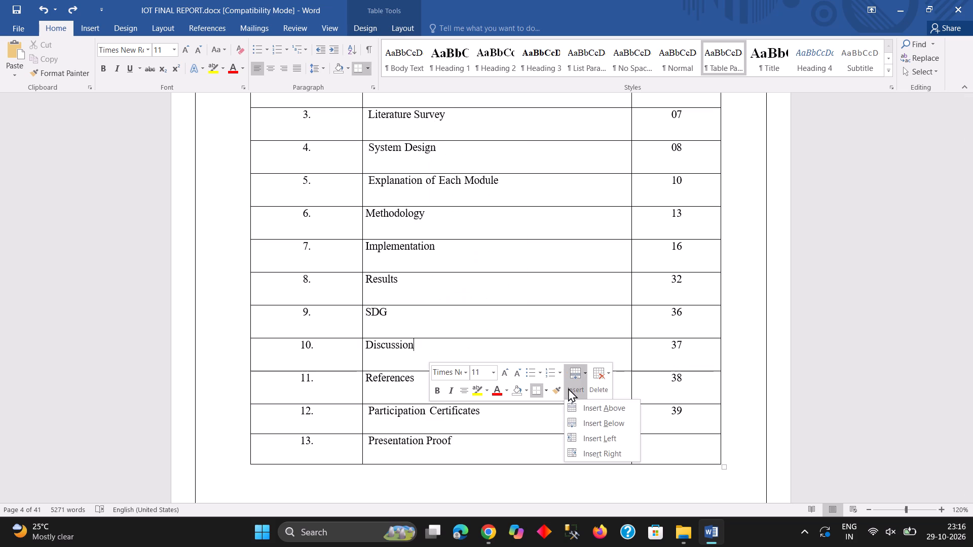
pyautogui.click(583, 421)
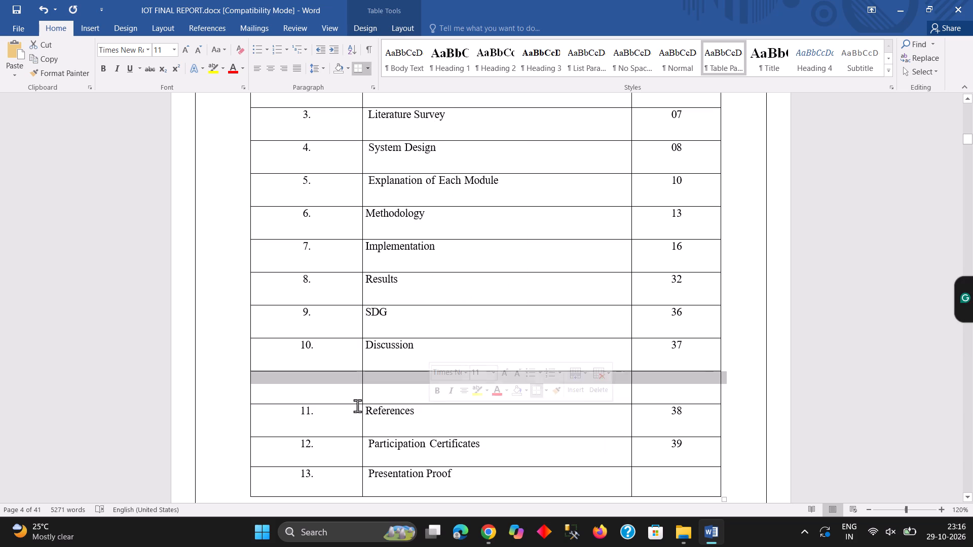
pyautogui.click(352, 400)
pyautogui.write('11')
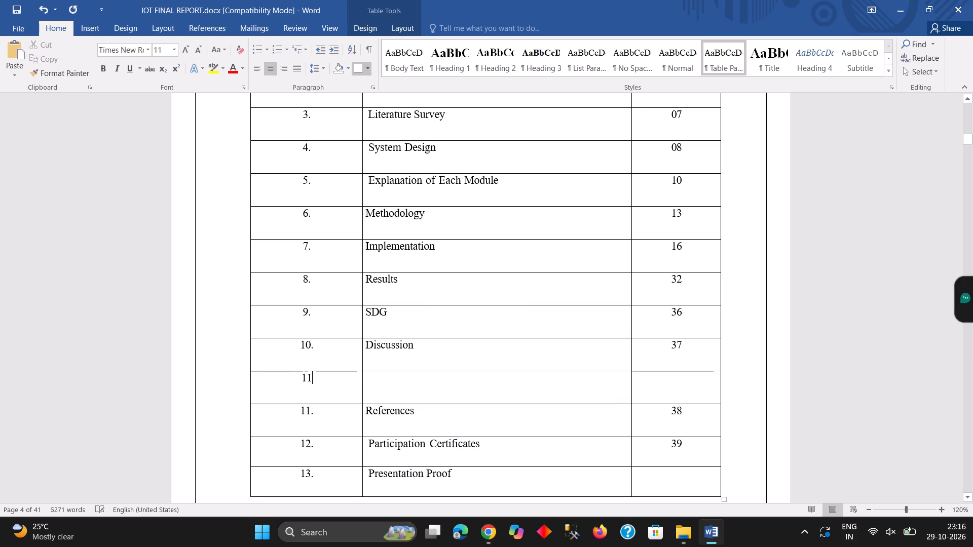
pyautogui.press('.')
pyautogui.click(406, 376)
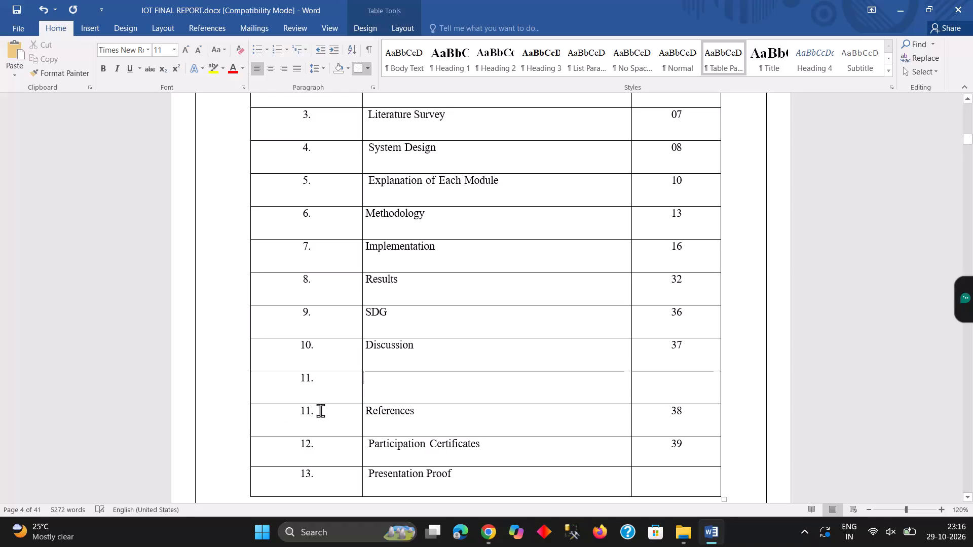
# Renumber the References, Participation Certificates and Presentation Proof rows as 12, 13 and 14.
pyautogui.click(321, 409)
pyautogui.press('BackSpace')
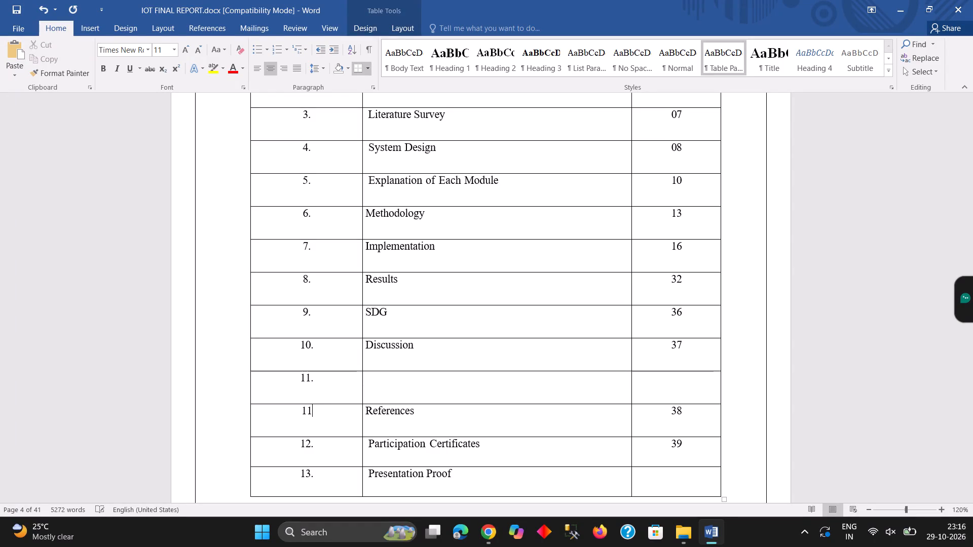
pyautogui.press('BackSpace')
pyautogui.write('2.')
pyautogui.press('Down')
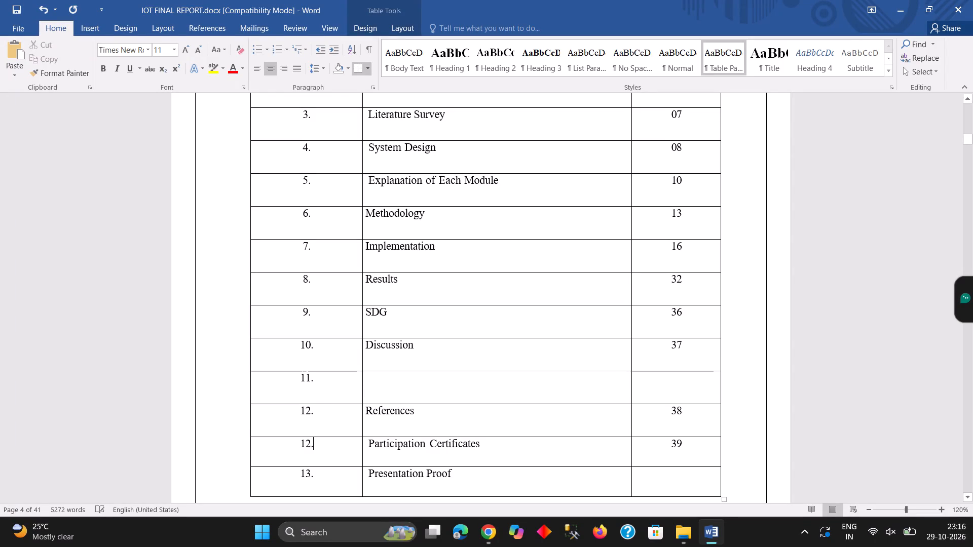
pyautogui.press('Left')
pyautogui.press('BackSpace')
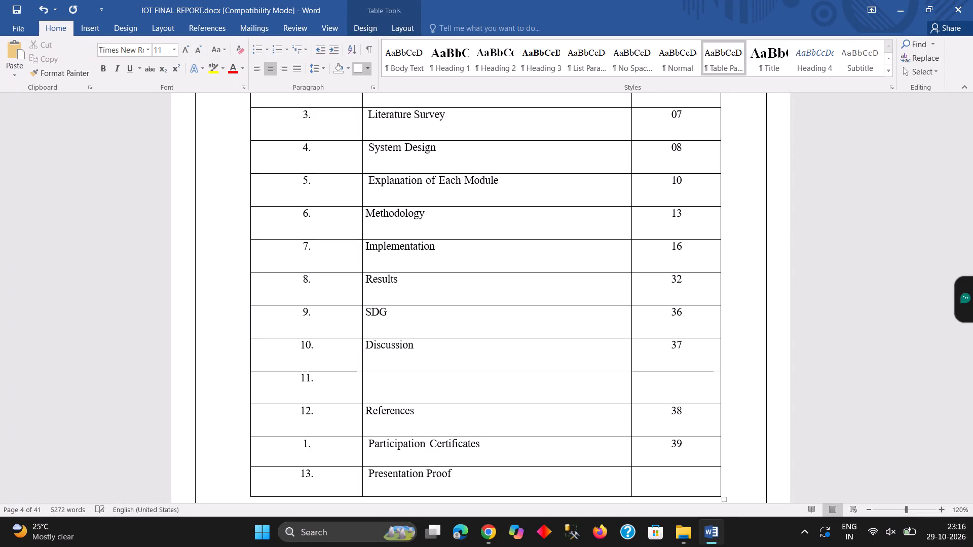
pyautogui.press('3')
pyautogui.press('Down')
pyautogui.press('BackSpace')
pyautogui.press('4')
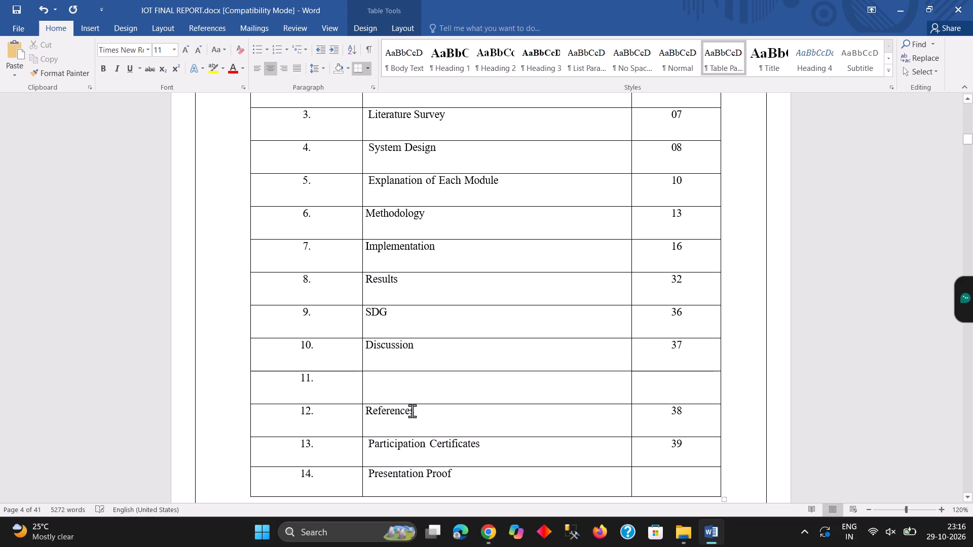
pyautogui.click(415, 382)
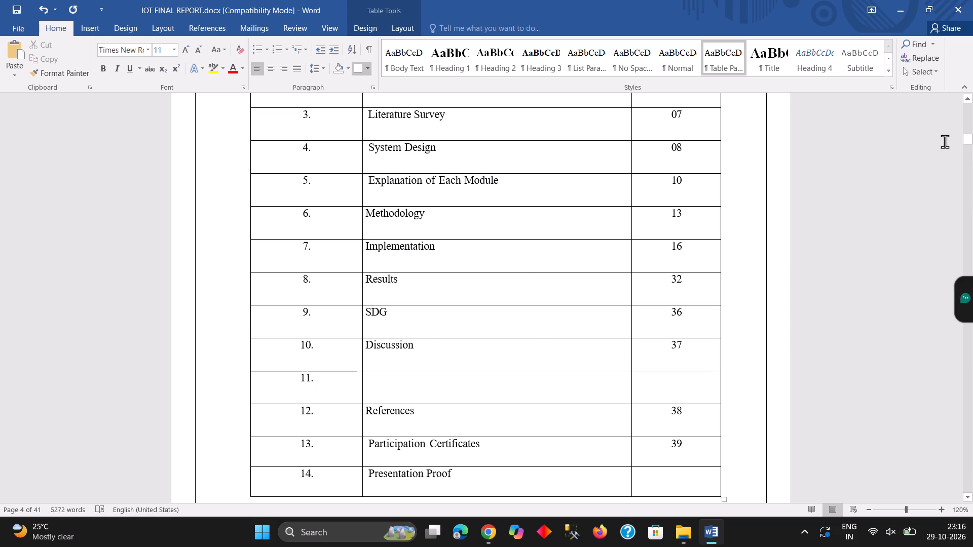
pyautogui.moveTo(964, 142); pyautogui.dragTo(972, 273)
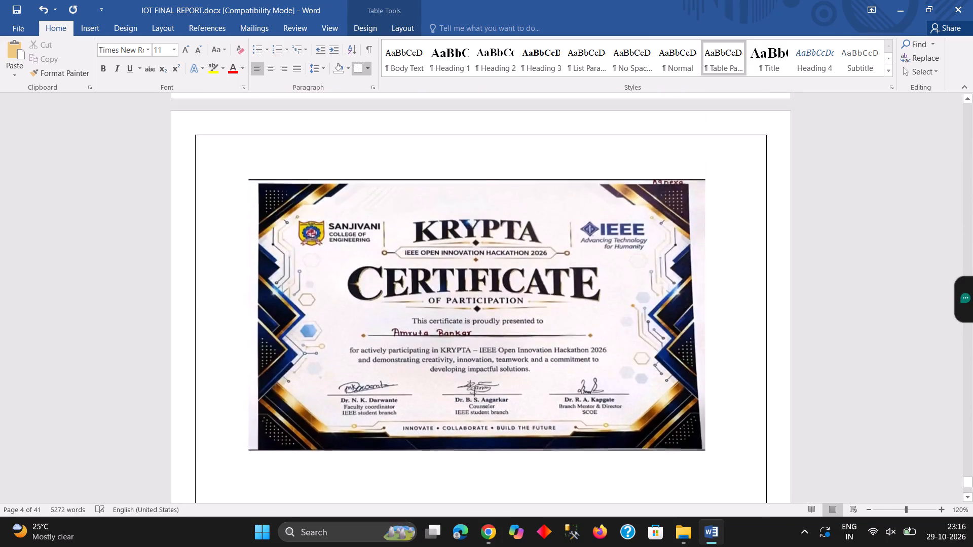
pyautogui.scroll(6, 399, 314)
pyautogui.scroll(17, 401, 316)
pyautogui.scroll(10, 408, 332)
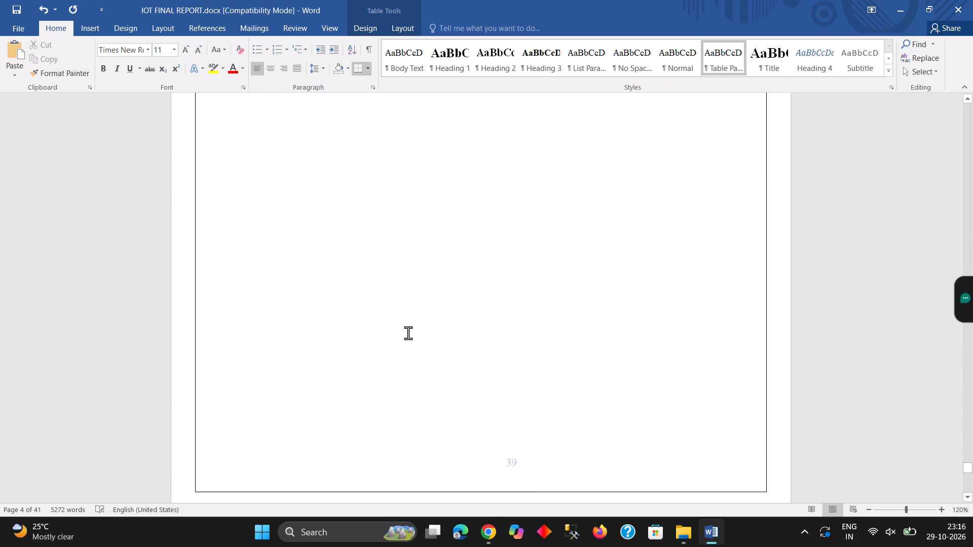
pyautogui.scroll(11, 408, 333)
pyautogui.scroll(18, 409, 333)
pyautogui.scroll(5, 410, 334)
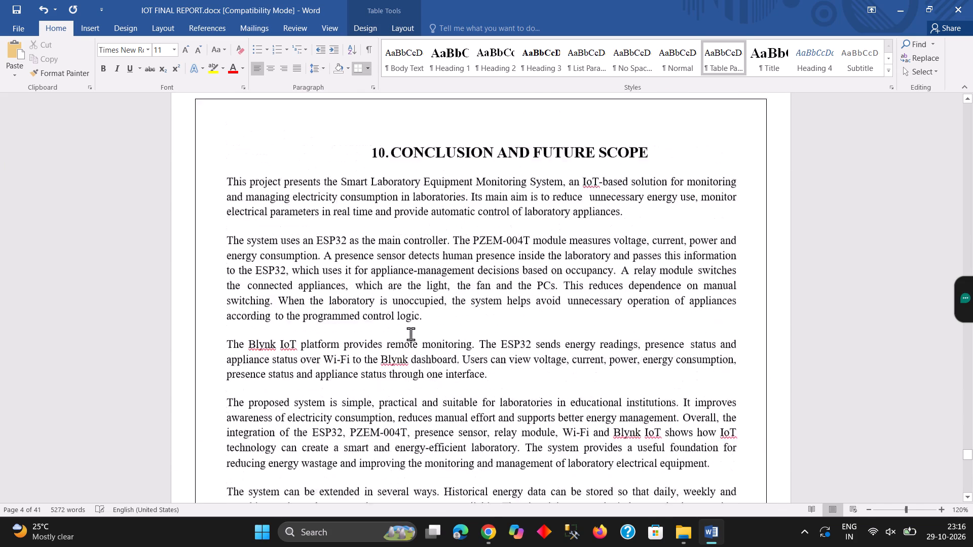
pyautogui.scroll(1, 410, 334)
pyautogui.moveTo(661, 228); pyautogui.dragTo(507, 257)
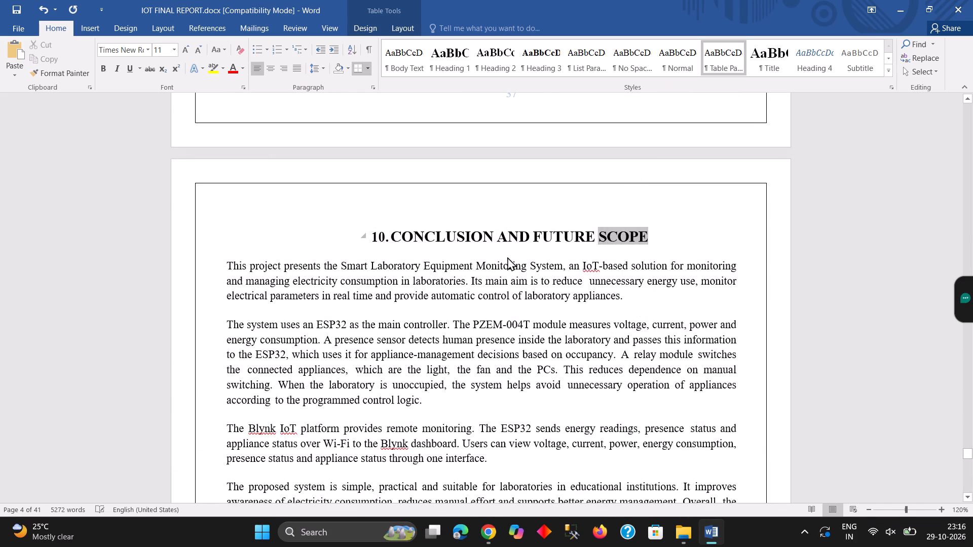
pyautogui.moveTo(507, 257); pyautogui.dragTo(366, 235)
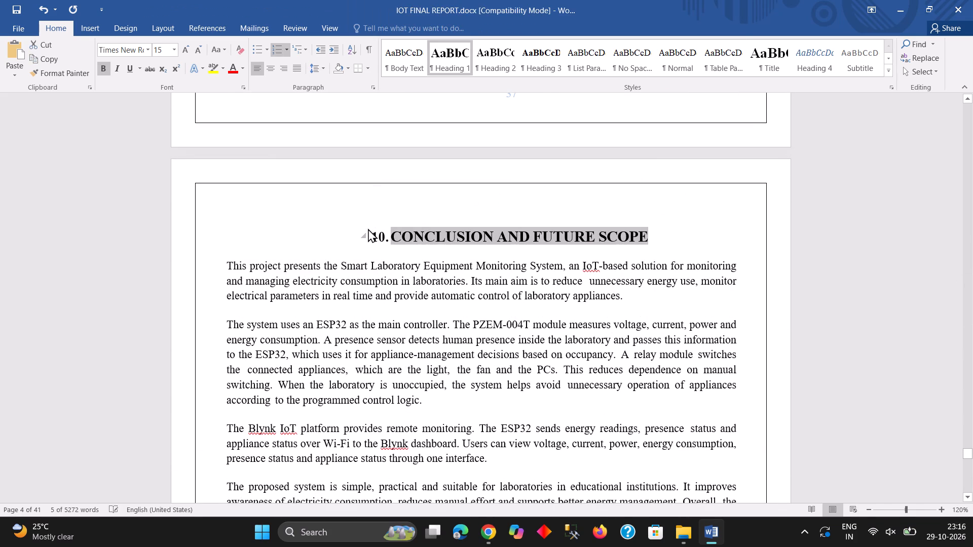
pyautogui.hotkey('ctrl', 'c')
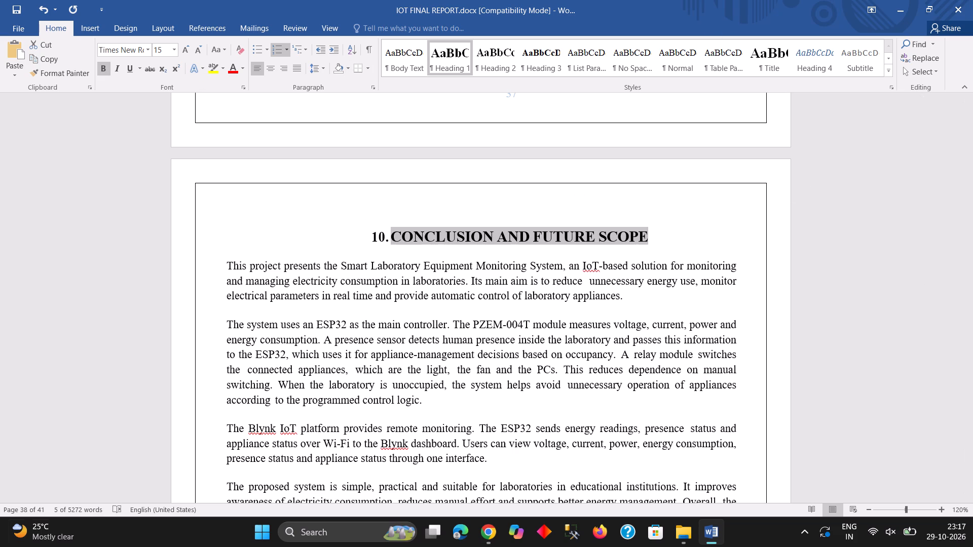
# Paste the copied heading into the empty content cell of row 11 in the Table of Contents.
pyautogui.click(970, 118)
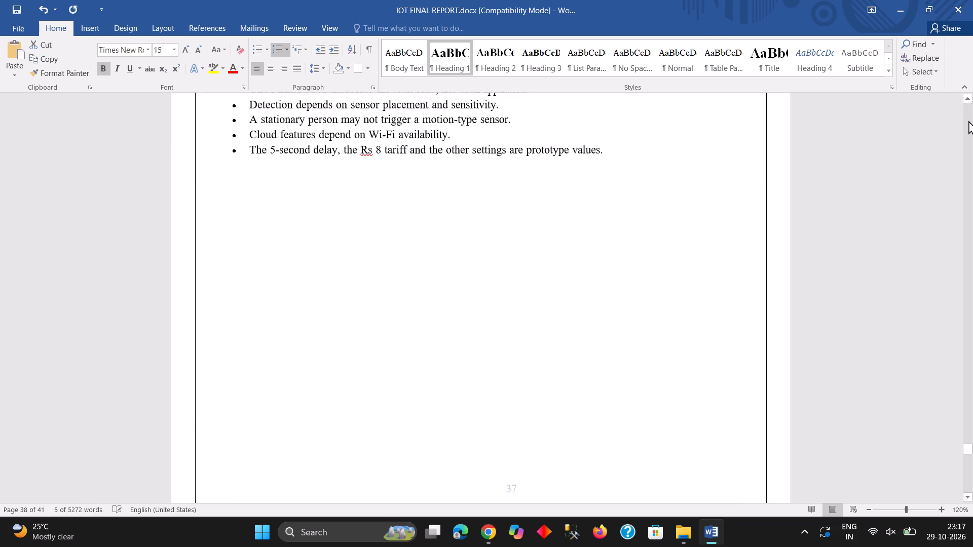
pyautogui.tripleClick(968, 121)
pyautogui.tripleClick(968, 121)
pyautogui.tripleClick(968, 121)
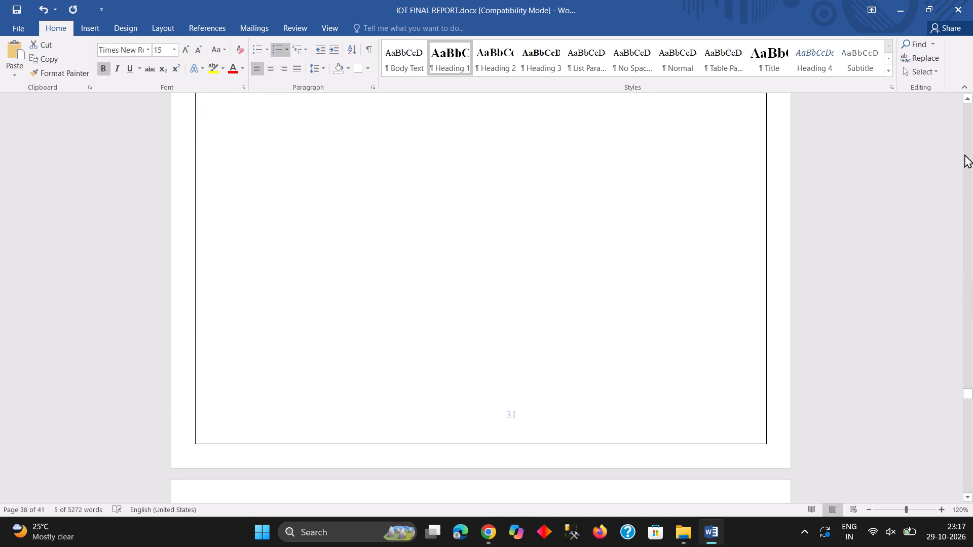
pyautogui.moveTo(964, 139); pyautogui.dragTo(965, 72)
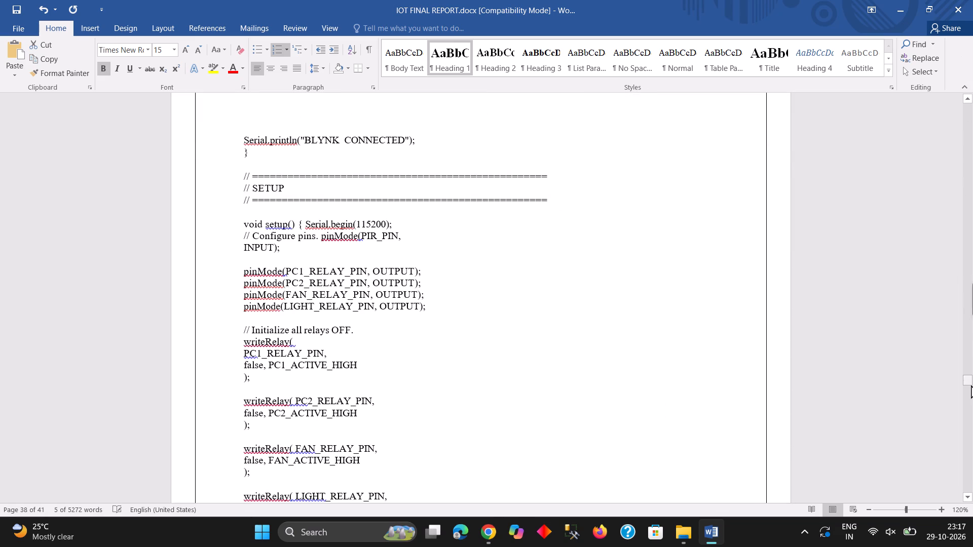
pyautogui.moveTo(972, 382); pyautogui.dragTo(930, 88)
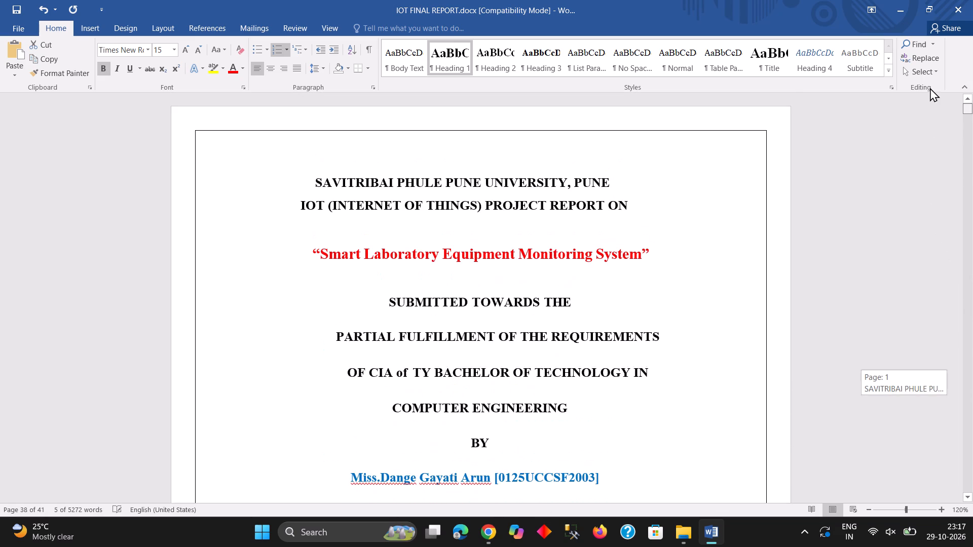
pyautogui.scroll(-2, 491, 281)
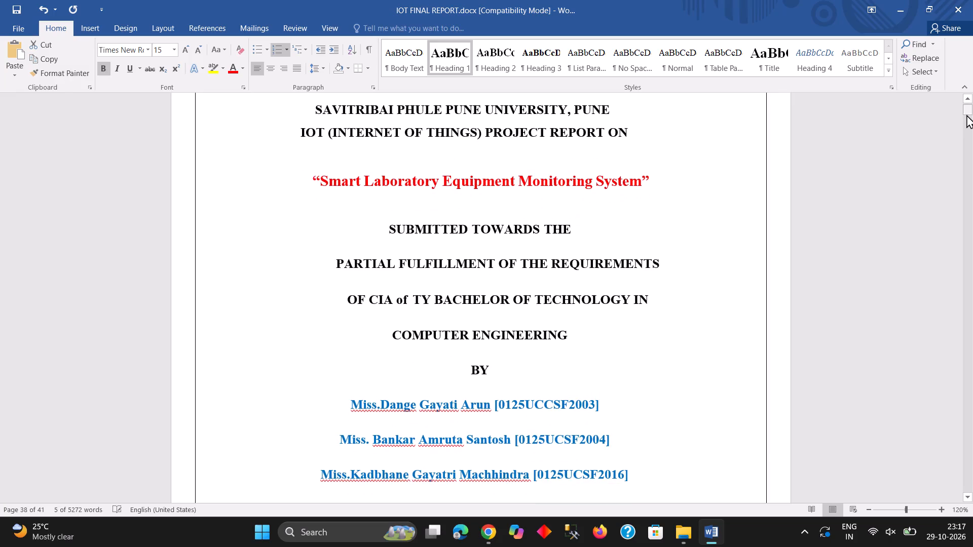
pyautogui.moveTo(966, 114); pyautogui.dragTo(964, 138)
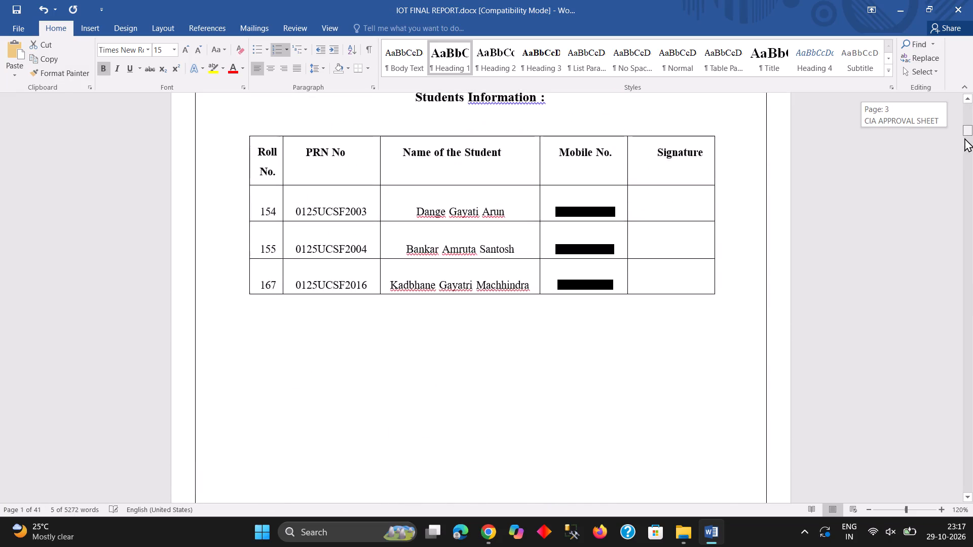
pyautogui.moveTo(964, 138); pyautogui.dragTo(959, 144)
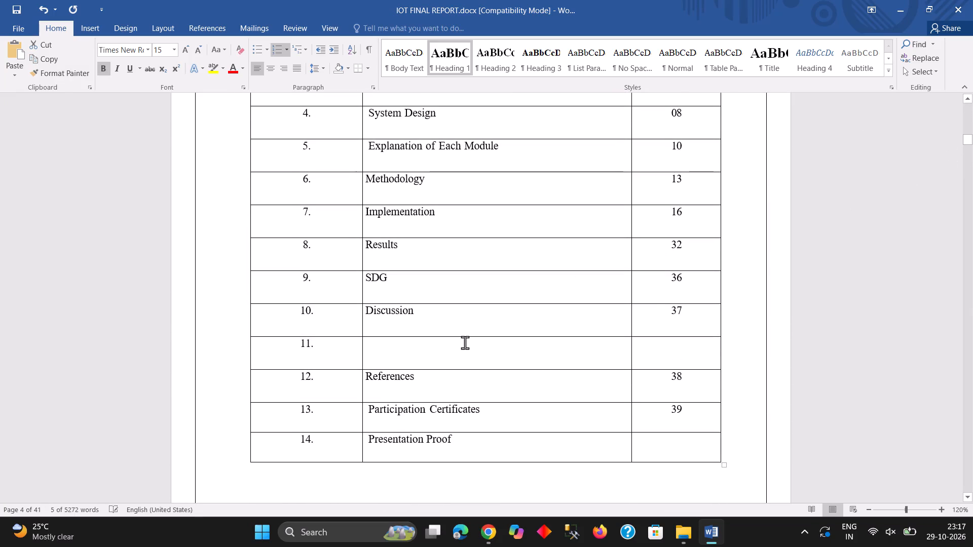
pyautogui.click(465, 342)
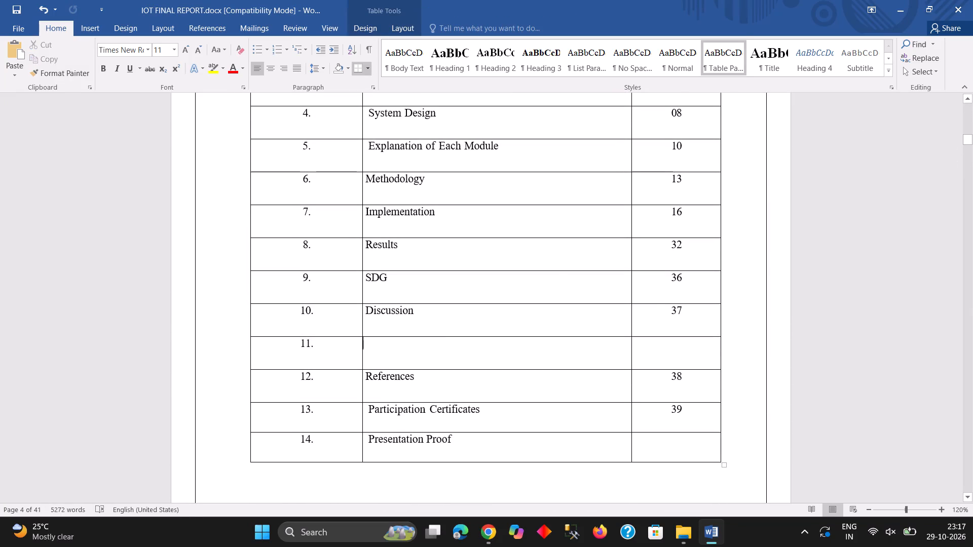
pyautogui.hotkey('ctrl', 'v')
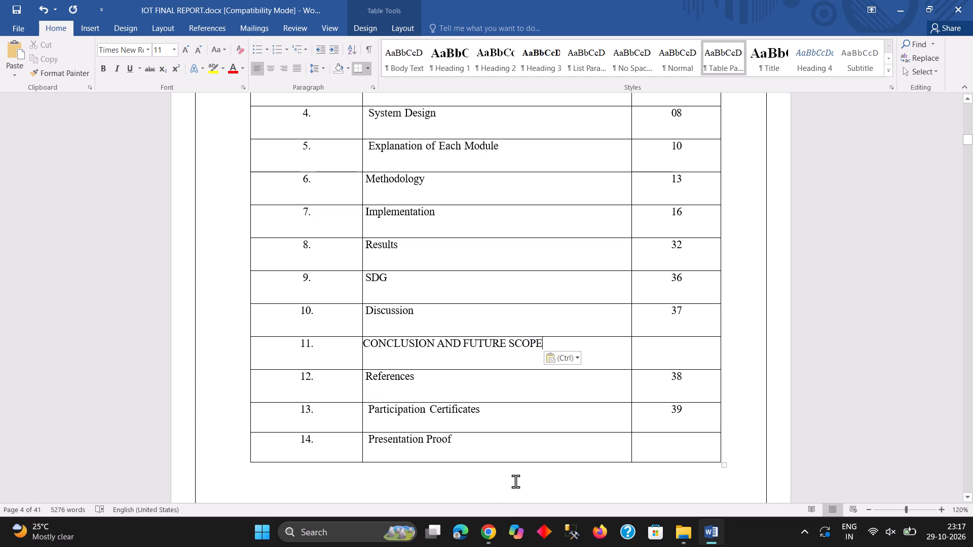
# Change the row 11 entry's letter case to Capitalize Each Word, so it reads "Conclusion And Future Scope".
pyautogui.moveTo(553, 347); pyautogui.dragTo(417, 345)
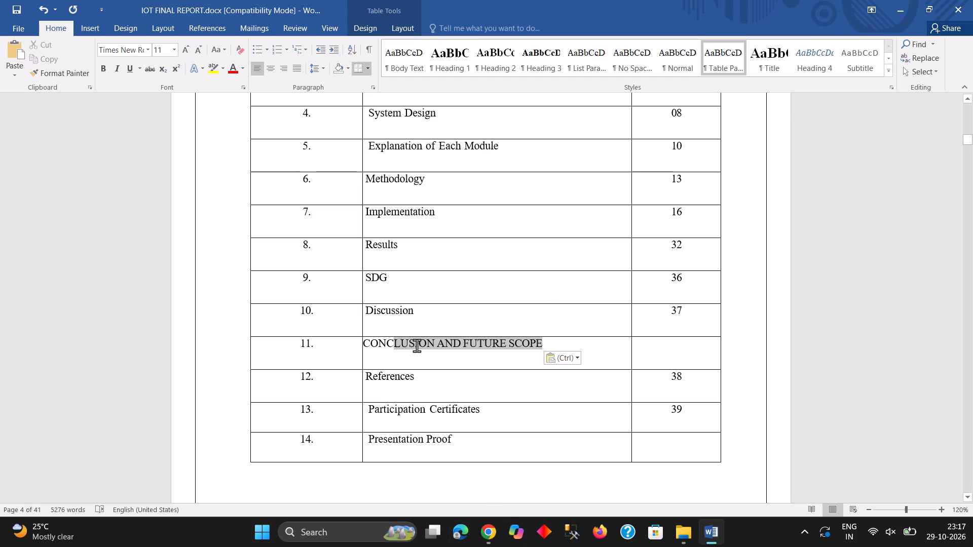
pyautogui.moveTo(417, 345); pyautogui.dragTo(389, 344)
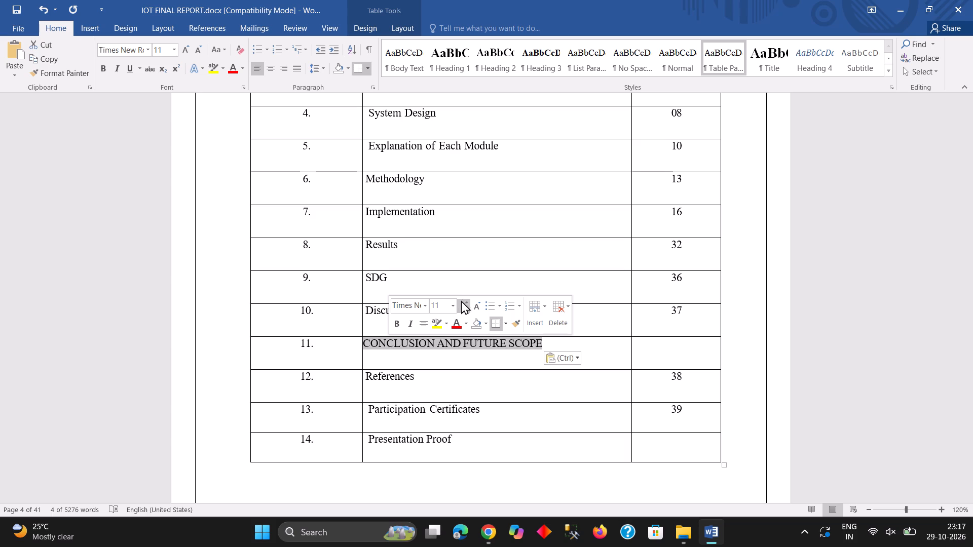
pyautogui.click(223, 53)
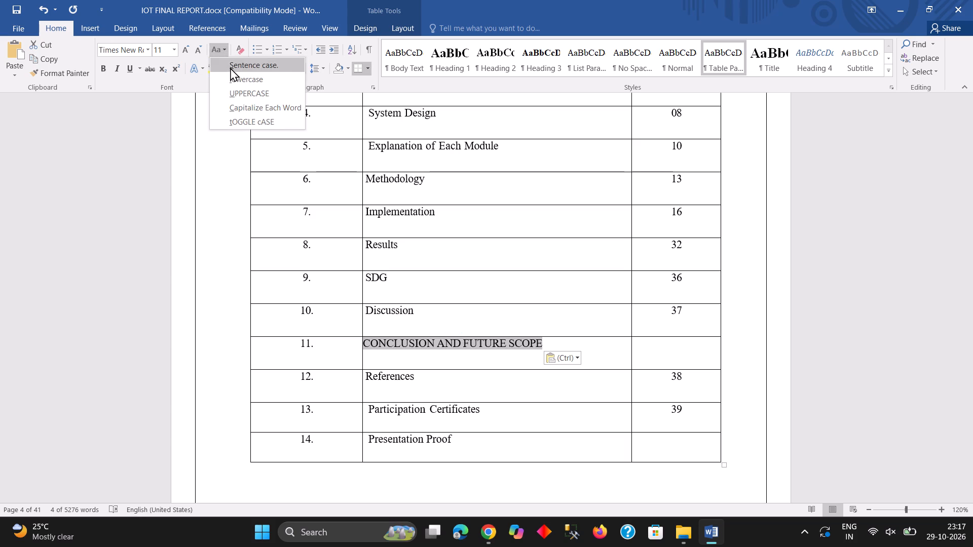
pyautogui.click(230, 67)
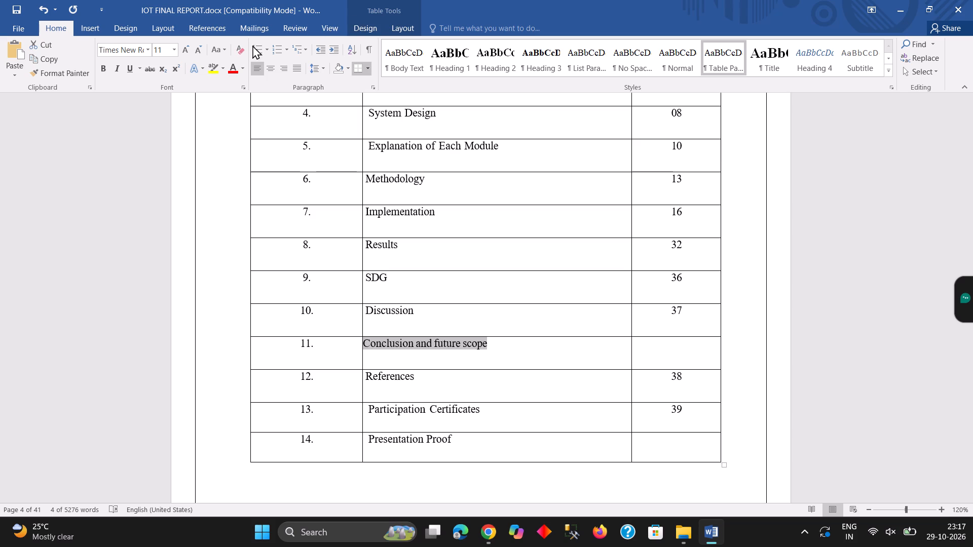
pyautogui.click(222, 52)
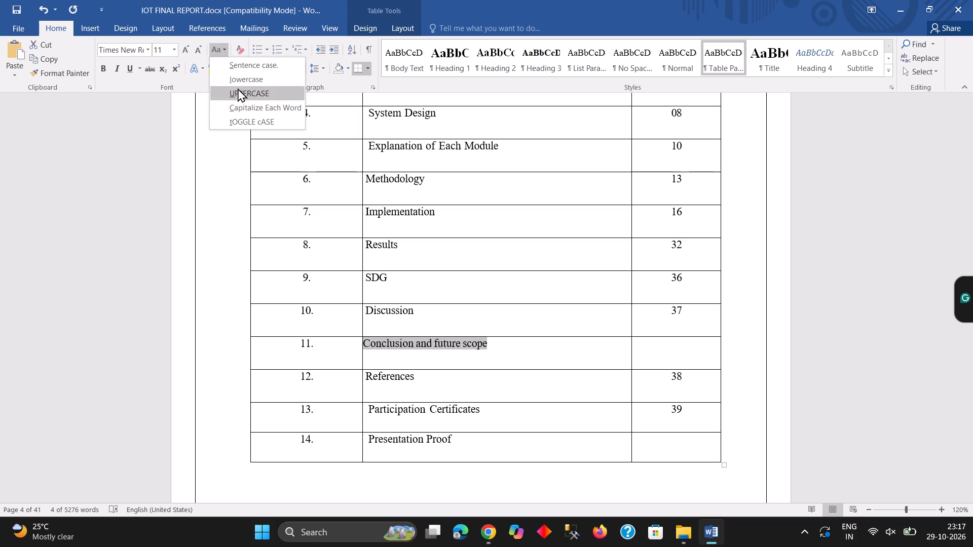
pyautogui.click(241, 104)
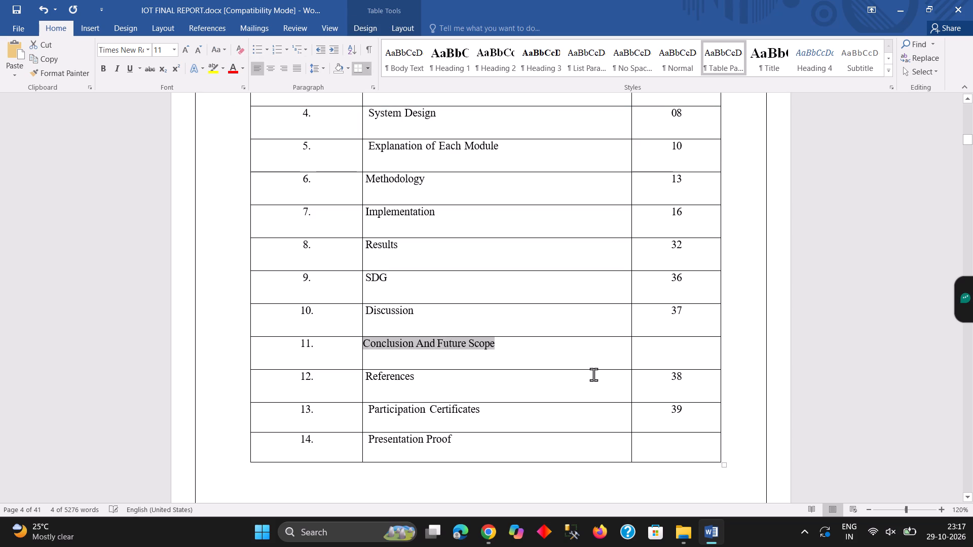
# Save the report with the completed row 11 entry in the Table of Contents.
pyautogui.click(593, 374)
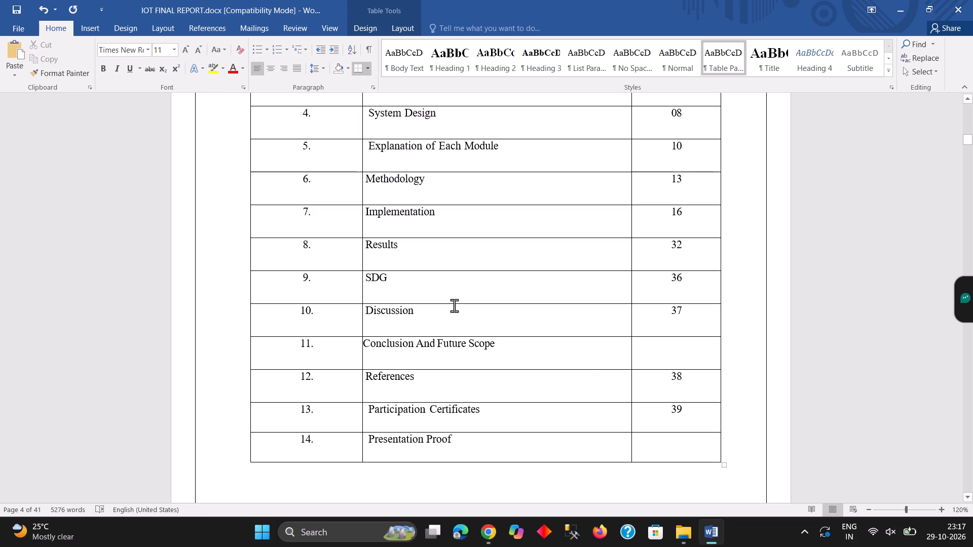
pyautogui.hotkey('ctrl', 's')
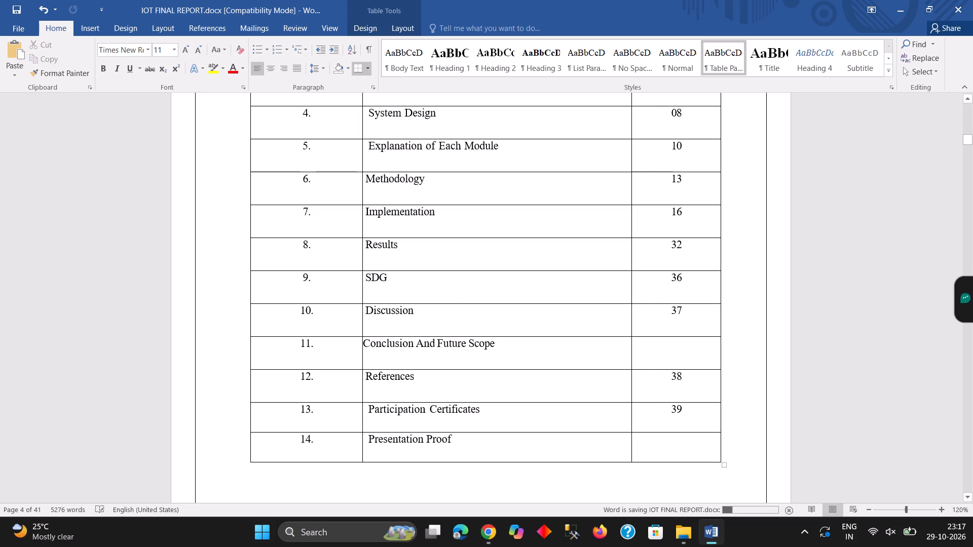
# Check the Table of Contents and the pages around it in the print preview, then return to the document.
pyautogui.hotkey('ctrl', 'p')
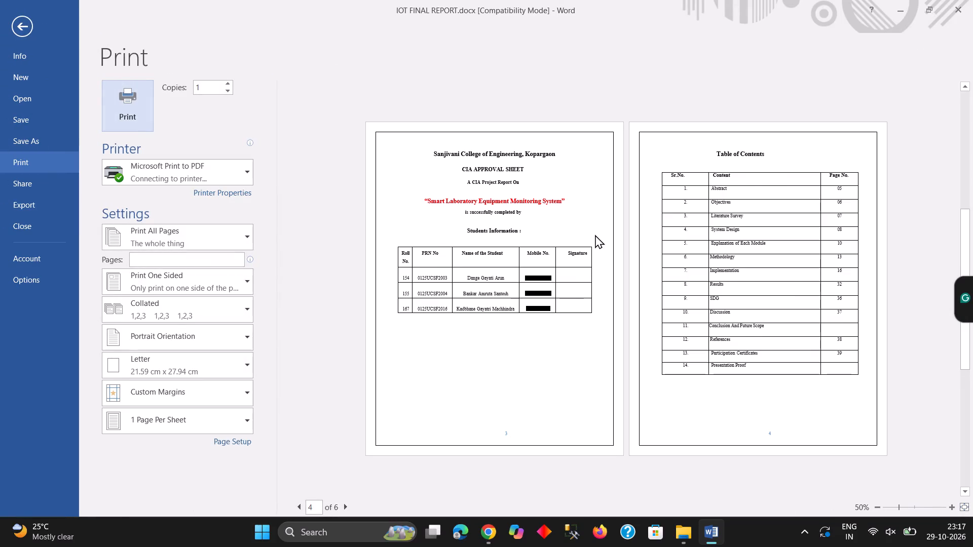
pyautogui.scroll(3, 595, 235)
pyautogui.scroll(-2, 594, 228)
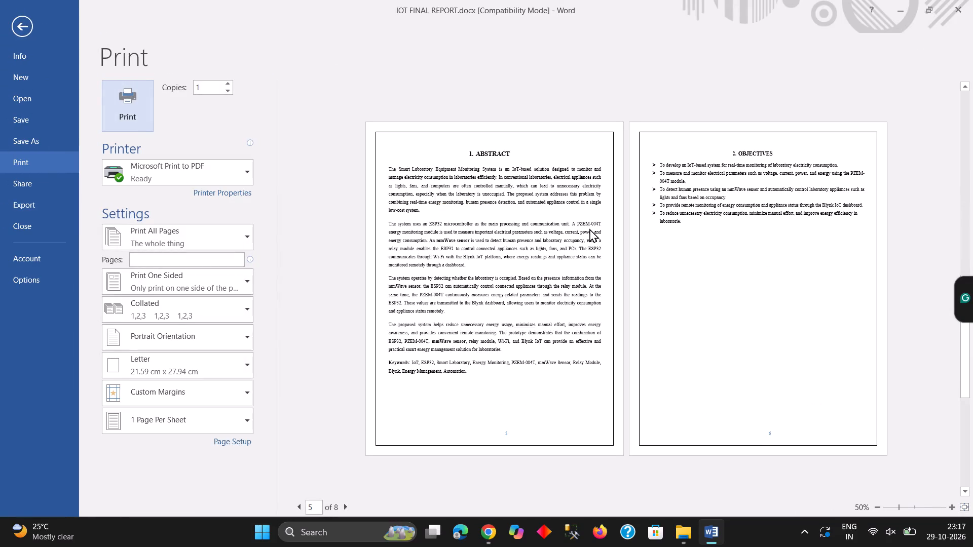
pyautogui.scroll(3, 589, 228)
pyautogui.scroll(-1, 589, 228)
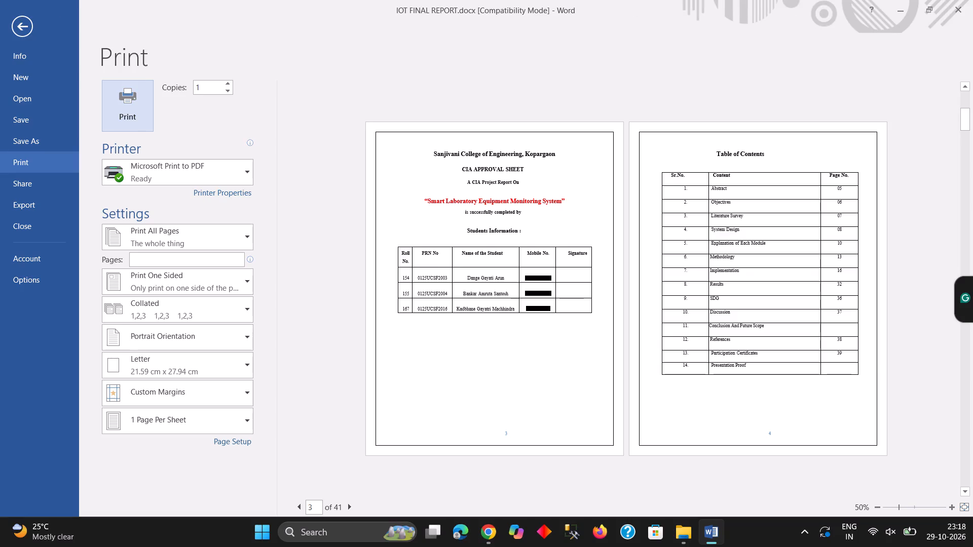
pyautogui.click(24, 32)
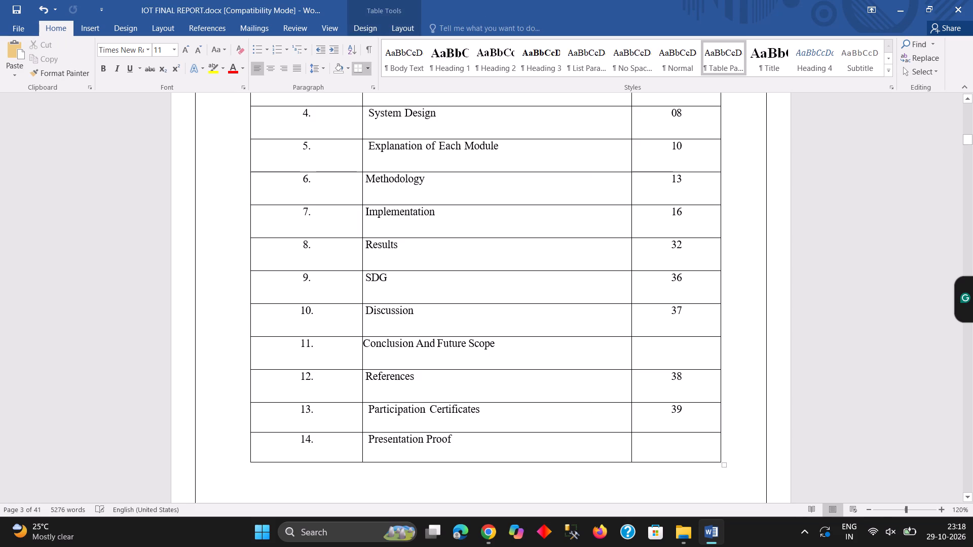
# Fill in the Table of Contents page numbers for rows 11 to 14 as 38, 39, 40 and 41.
pyautogui.click(680, 356)
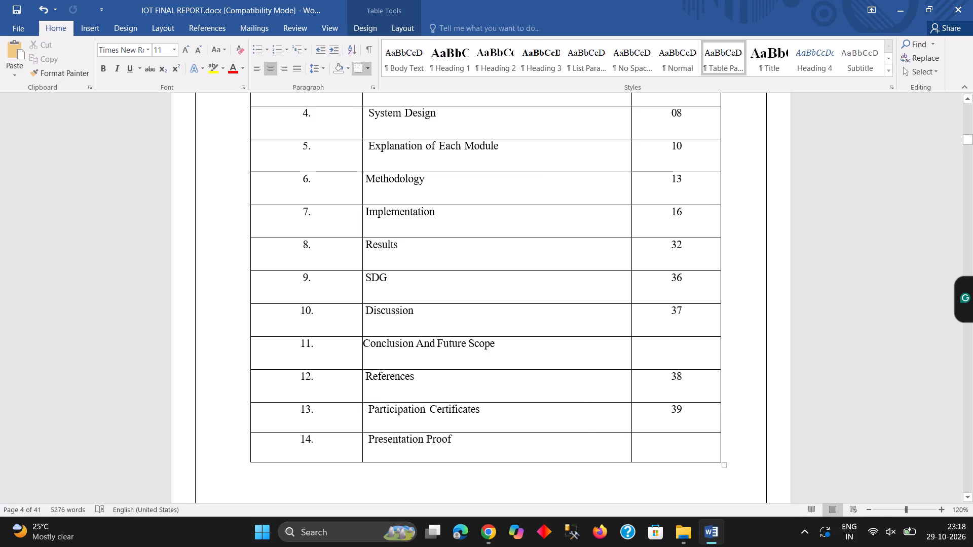
pyautogui.press('3')
pyautogui.press('8')
pyautogui.press('Down')
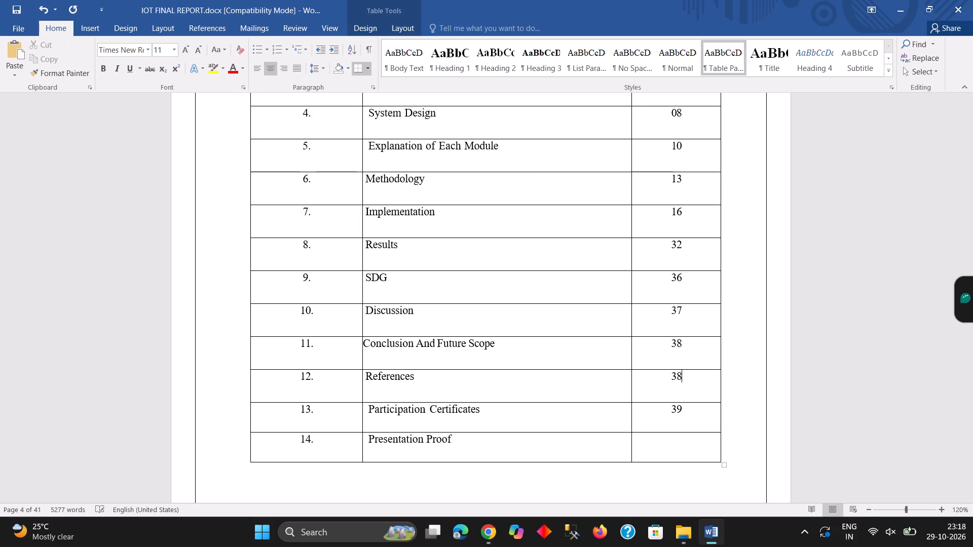
pyautogui.press('BackSpace')
pyautogui.press('9')
pyautogui.press('Down')
pyautogui.press('BackSpace')
pyautogui.press('BackSpace')
pyautogui.write('40')
pyautogui.press('Down')
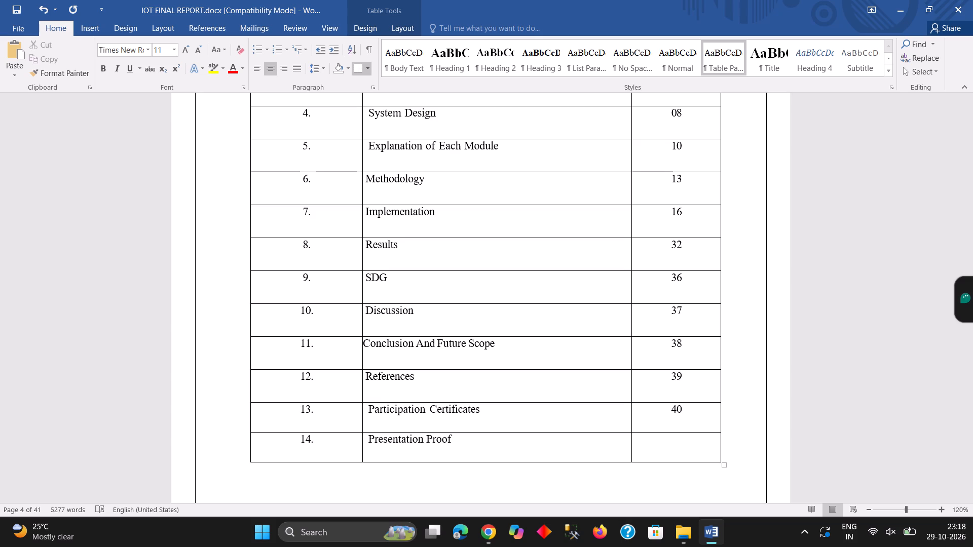
# Enter 41 as the Presentation Proof page number in row 14 of the Table of Contents.
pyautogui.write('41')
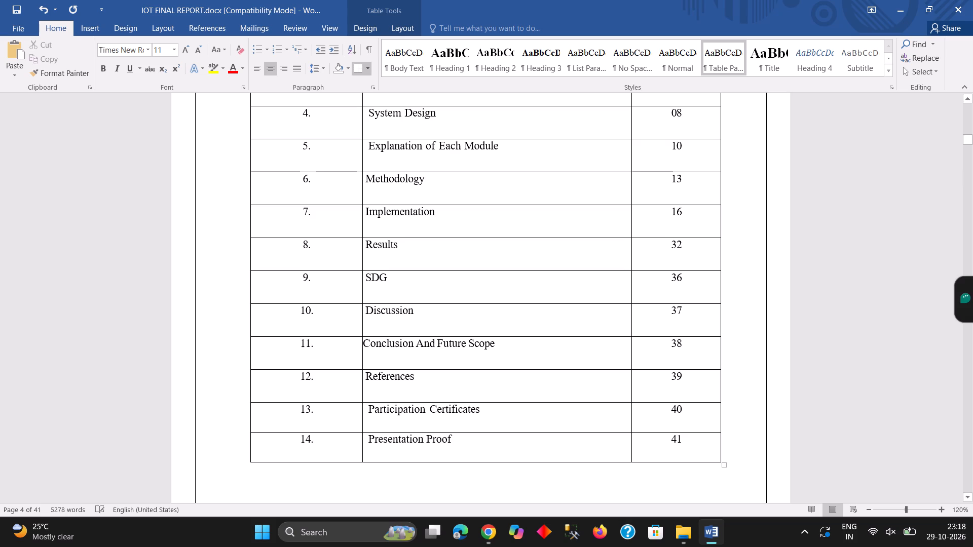
# Check the Table of Contents entries and page numbers from row 1 to row 14.
pyautogui.scroll(4, 678, 447)
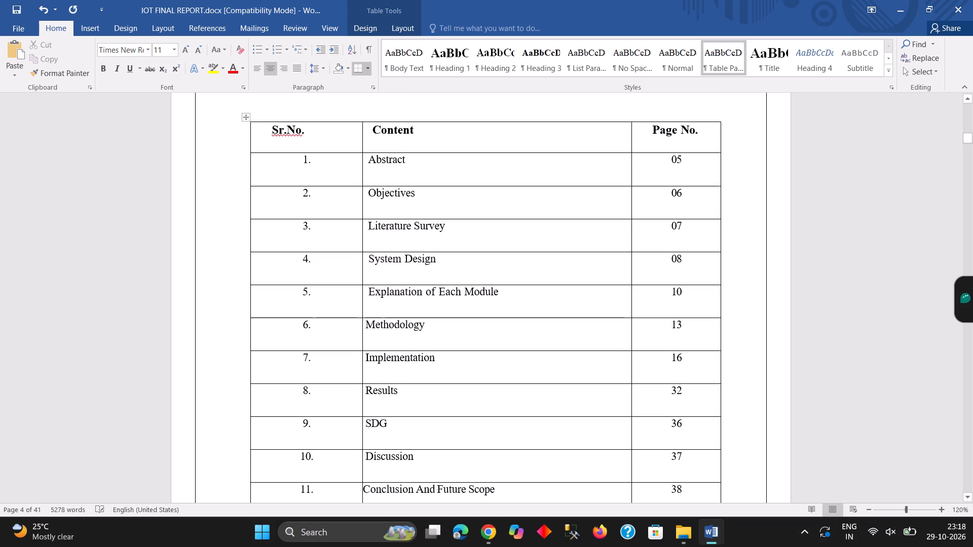
pyautogui.scroll(3, 679, 447)
pyautogui.scroll(-3, 679, 445)
pyautogui.scroll(-3, 713, 395)
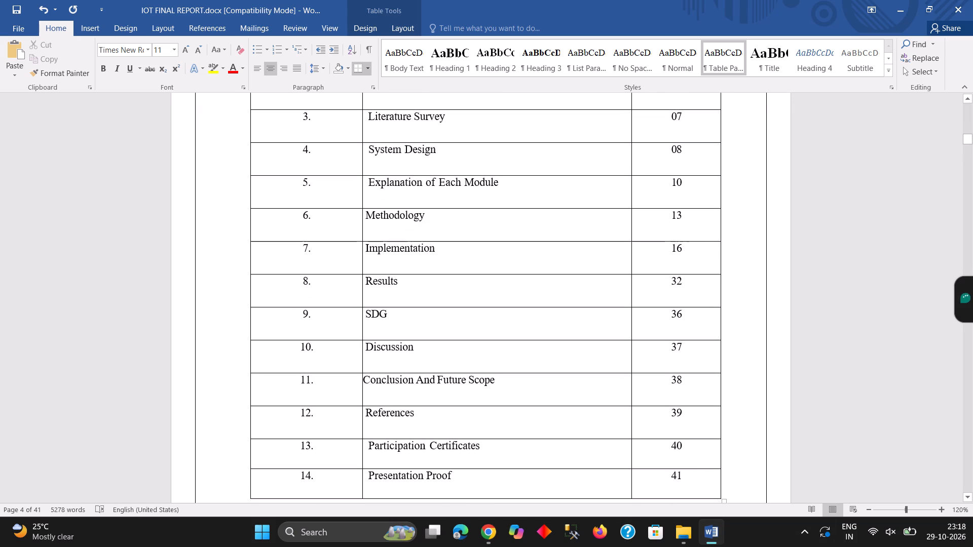
pyautogui.scroll(-9, 718, 395)
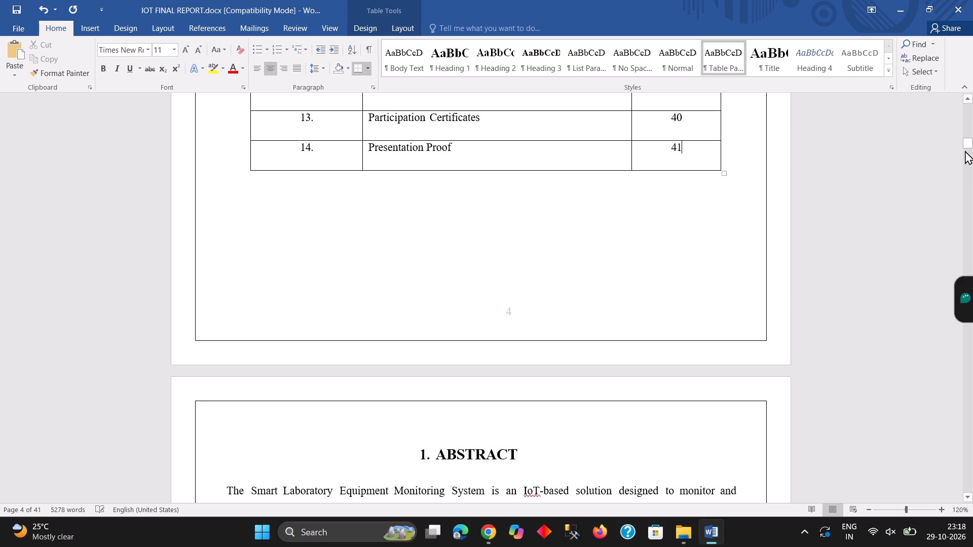
# Review the layout of the report's body pages up to section 7.8, including the page break after the 7.7 heading.
pyautogui.moveTo(968, 147); pyautogui.dragTo(958, 201)
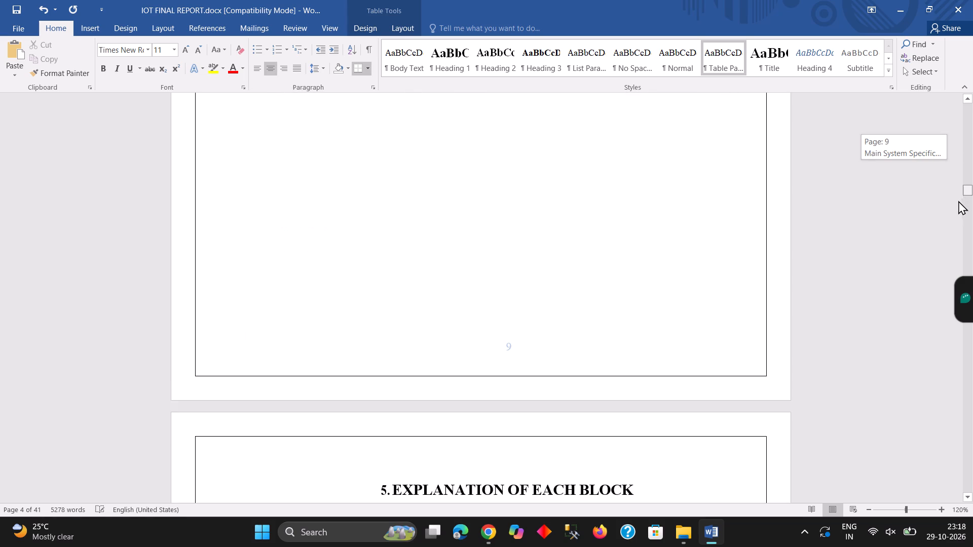
pyautogui.moveTo(958, 201); pyautogui.dragTo(958, 228)
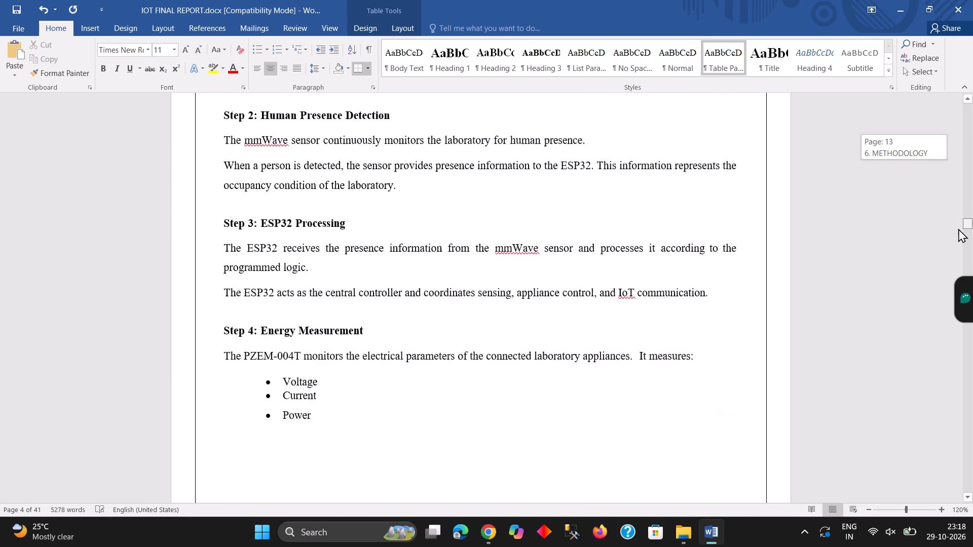
pyautogui.moveTo(958, 228); pyautogui.dragTo(958, 235)
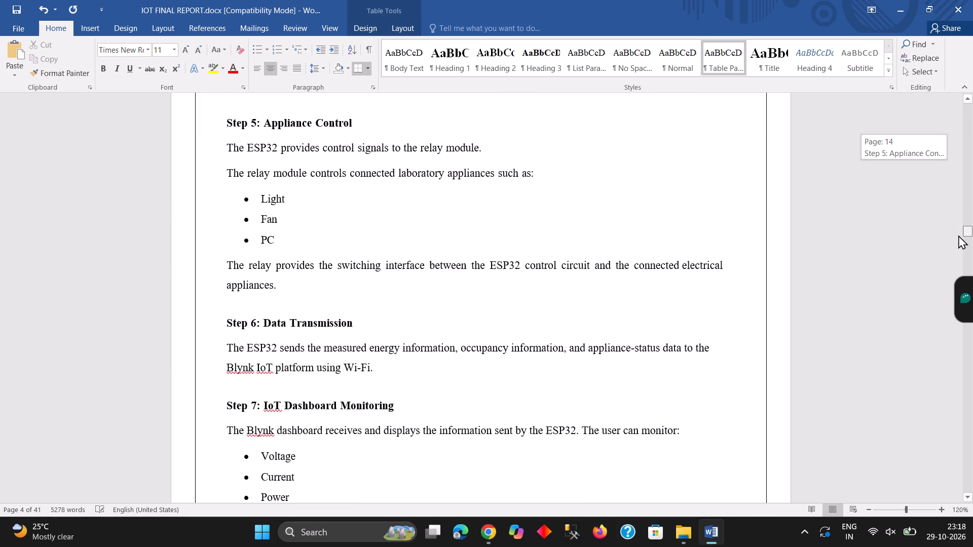
pyautogui.moveTo(958, 235); pyautogui.dragTo(965, 271)
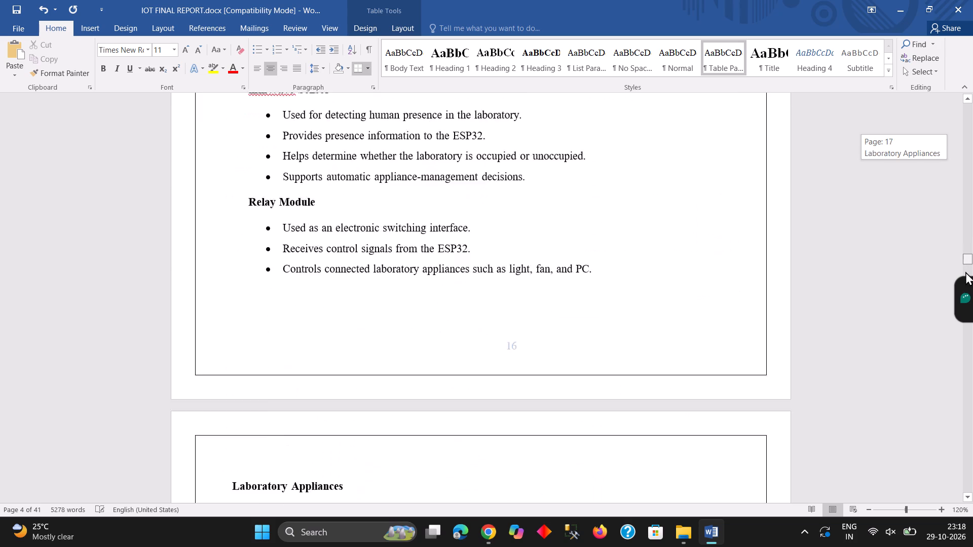
pyautogui.moveTo(965, 271); pyautogui.dragTo(951, 295)
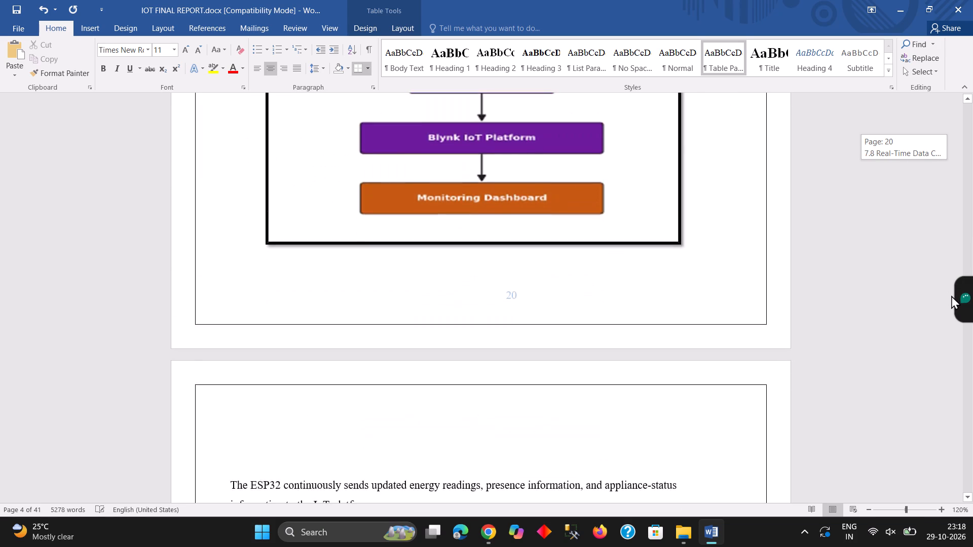
pyautogui.moveTo(951, 295); pyautogui.dragTo(953, 294)
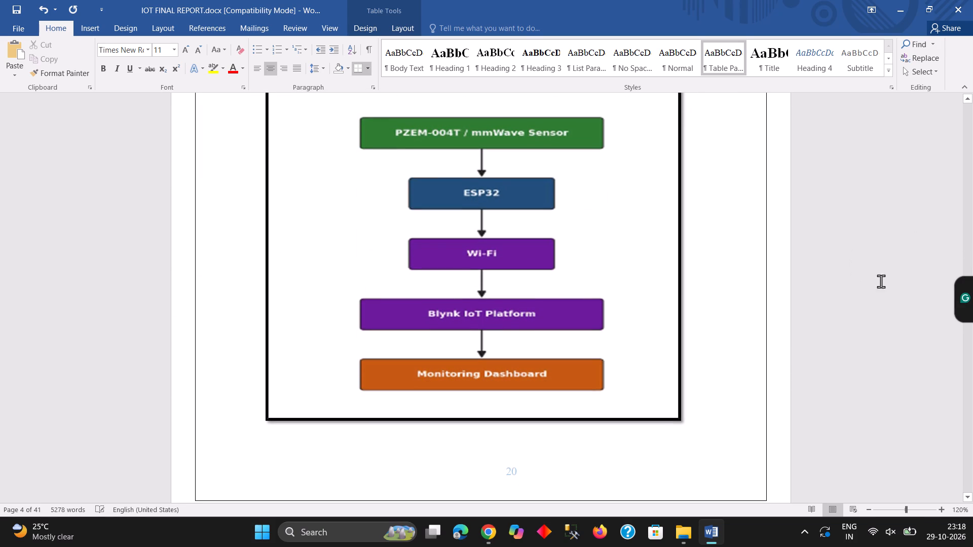
pyautogui.scroll(9, 816, 290)
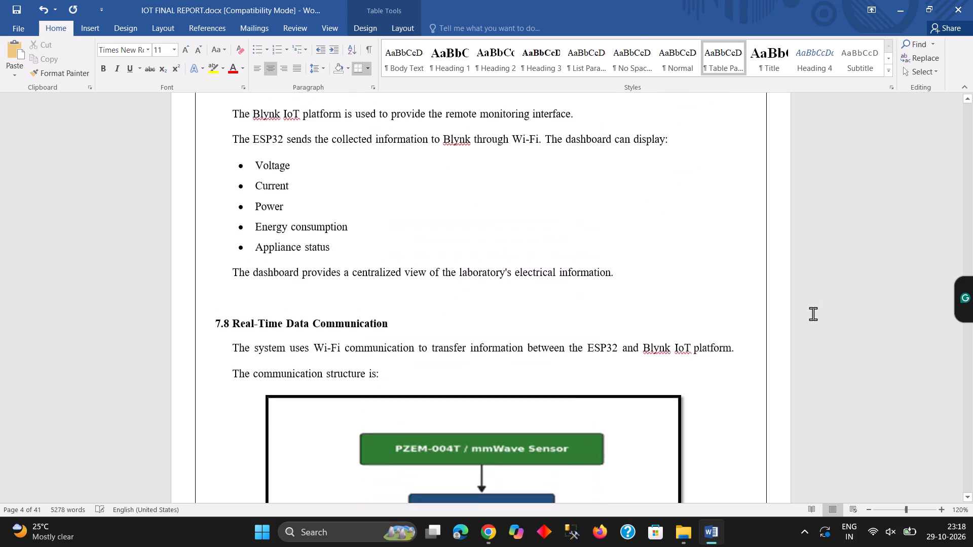
pyautogui.scroll(6, 813, 314)
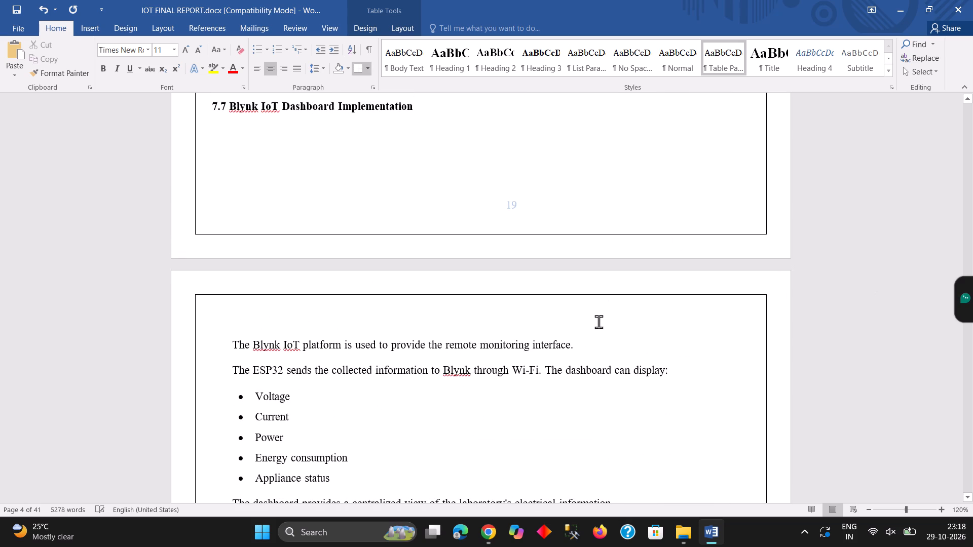
pyautogui.click(564, 346)
pyautogui.moveTo(531, 357); pyautogui.dragTo(531, 364)
pyautogui.click(532, 367)
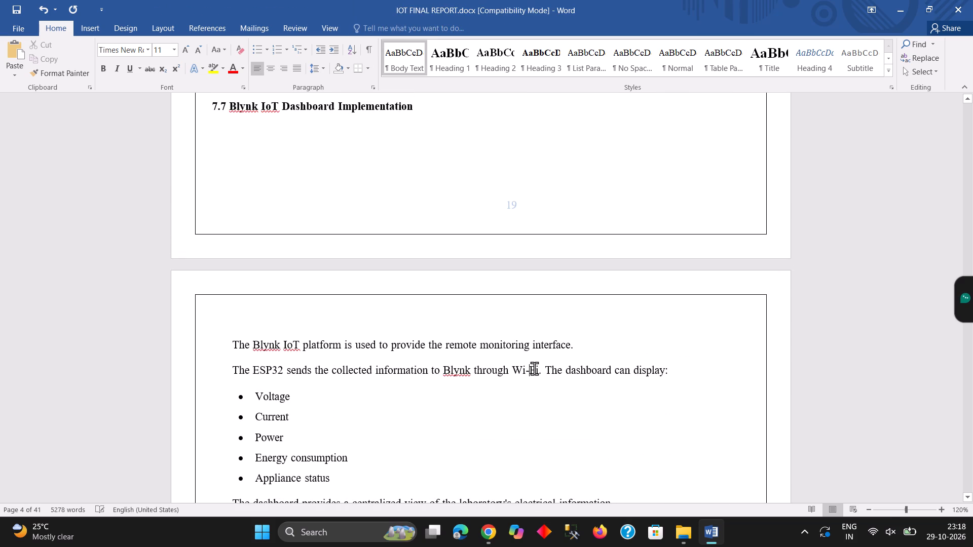
pyautogui.hscroll(-1, 534, 368)
pyautogui.keyDown('ctrl'); pyautogui.scroll(-12, 535, 367); pyautogui.keyUp('ctrl')
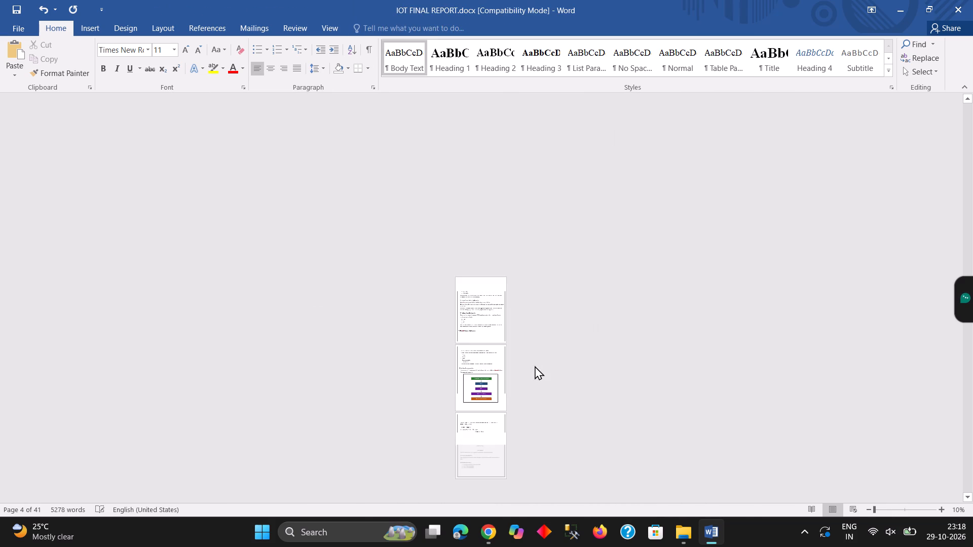
# Review the whole report in the print preview, from the cover page to the final certificate page, checking page layout and section page numbers.
pyautogui.hotkey('ctrl', 'p')
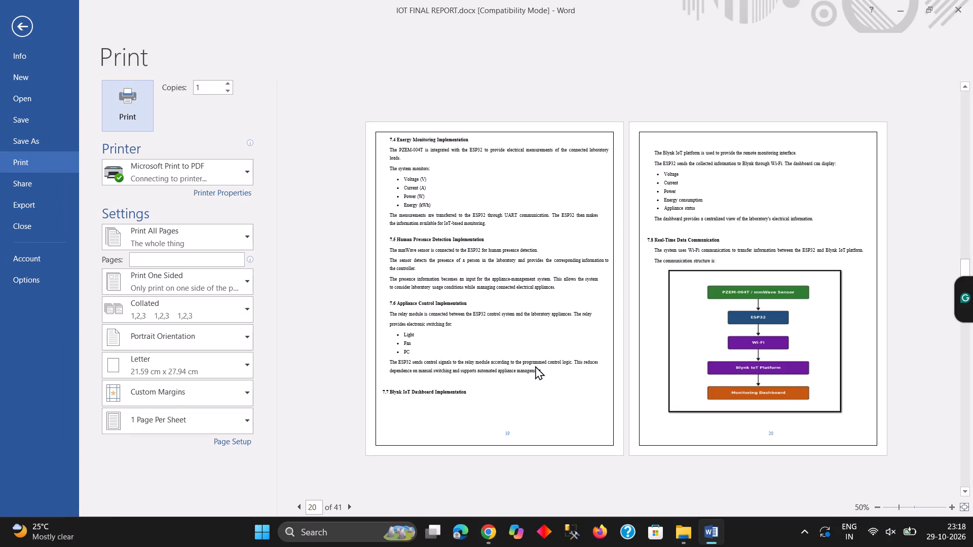
pyautogui.scroll(-4, 487, 328)
pyautogui.scroll(1, 467, 299)
pyautogui.scroll(-2, 467, 299)
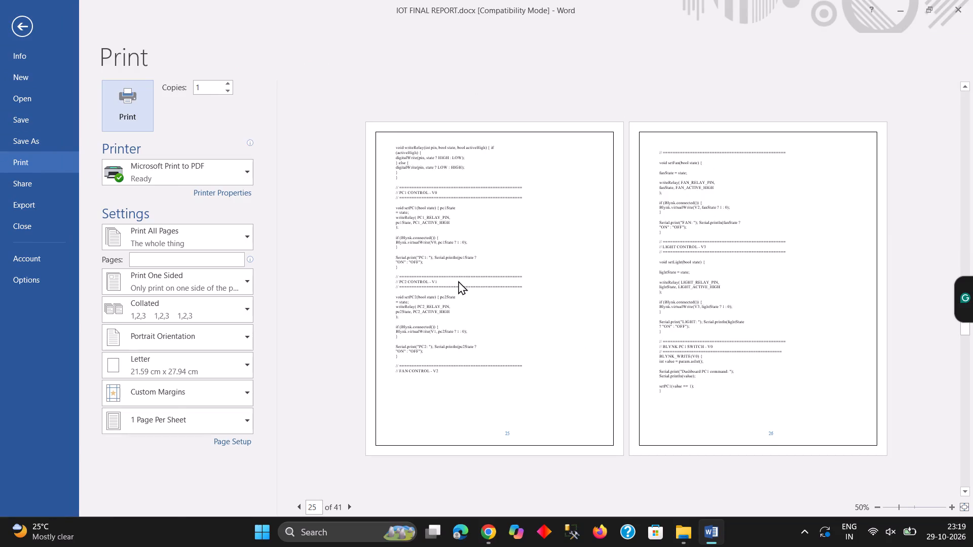
pyautogui.scroll(-1, 458, 279)
pyautogui.scroll(10, 458, 279)
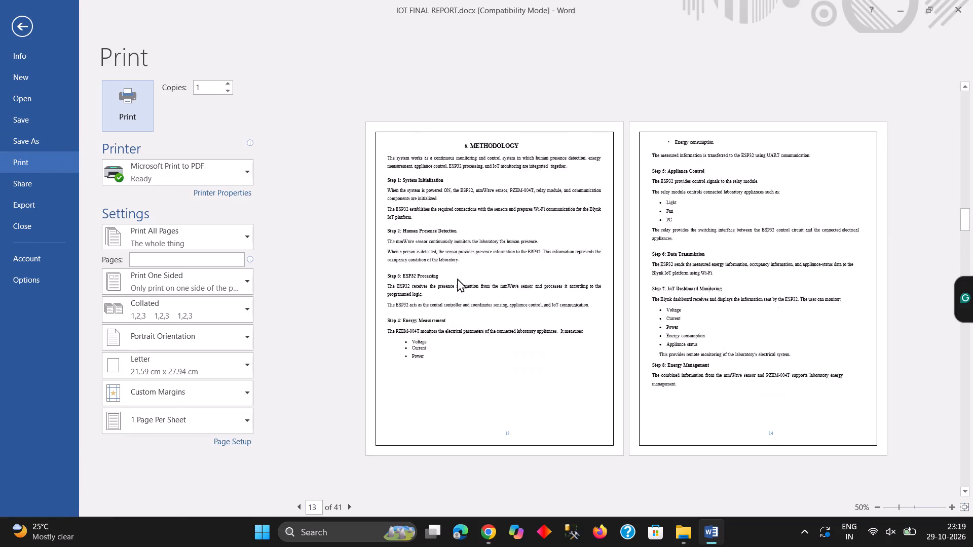
pyautogui.scroll(11, 457, 278)
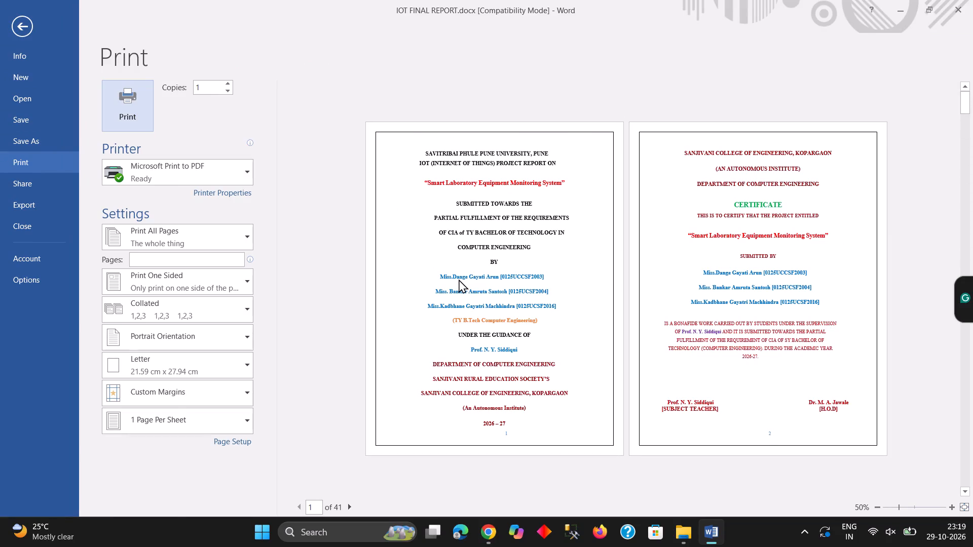
pyautogui.scroll(-1, 505, 288)
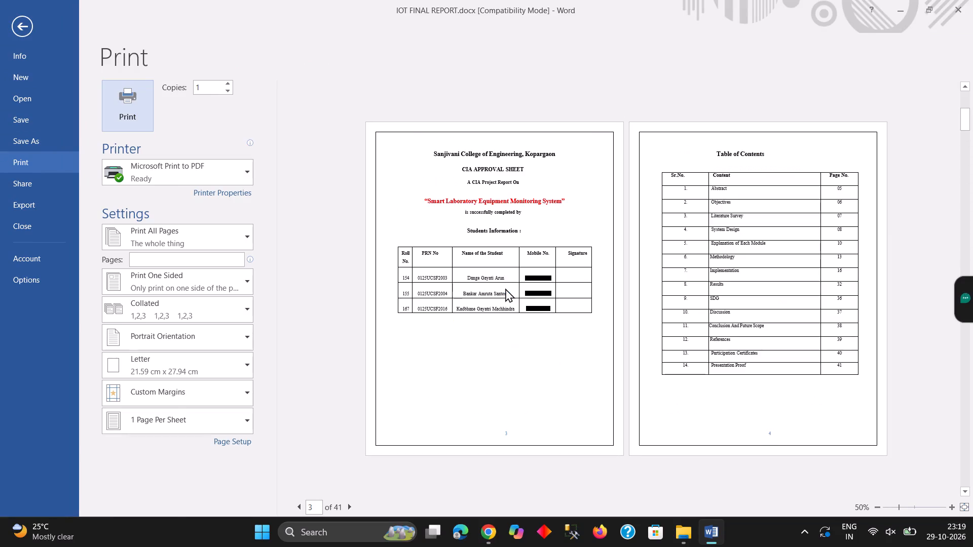
pyautogui.scroll(2, 505, 288)
pyautogui.scroll(-1, 505, 288)
pyautogui.scroll(1, 505, 288)
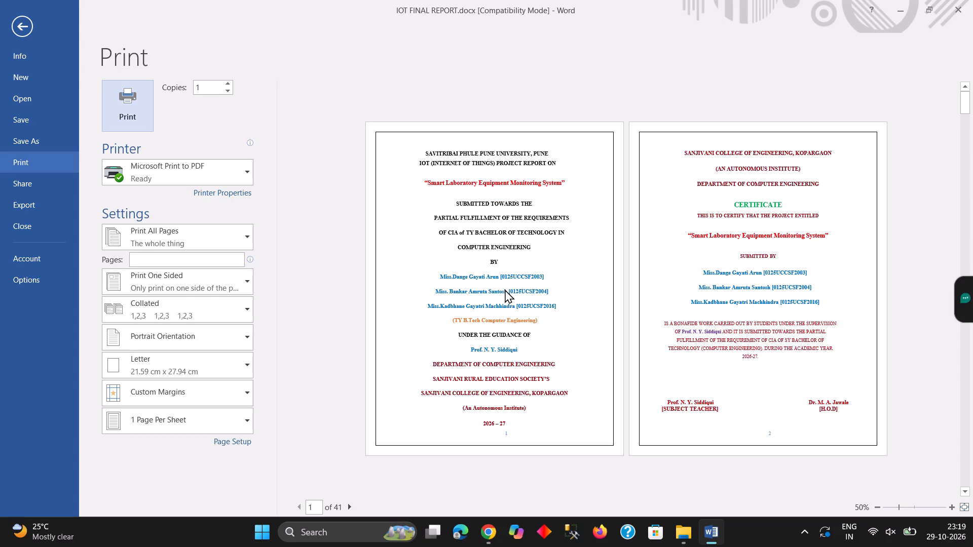
pyautogui.scroll(-2, 503, 288)
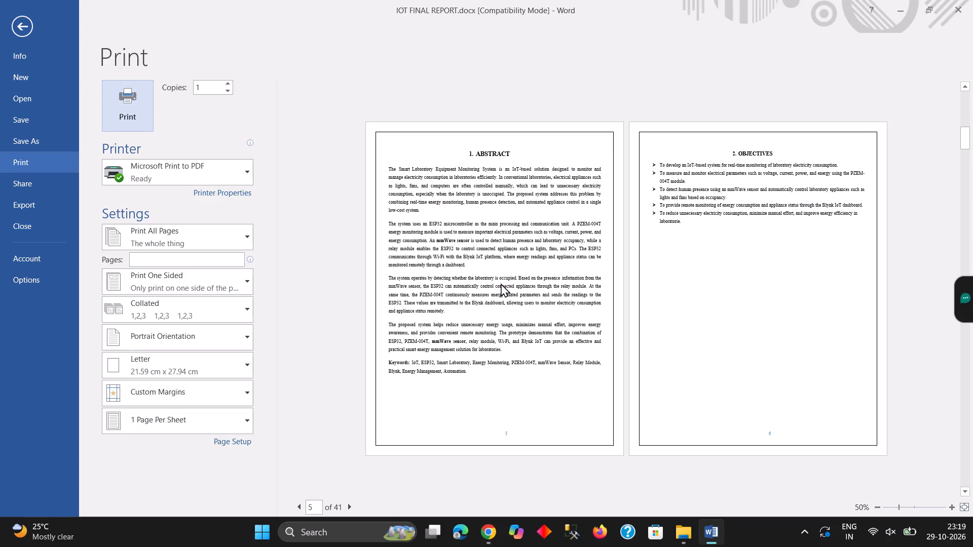
pyautogui.scroll(-2, 501, 283)
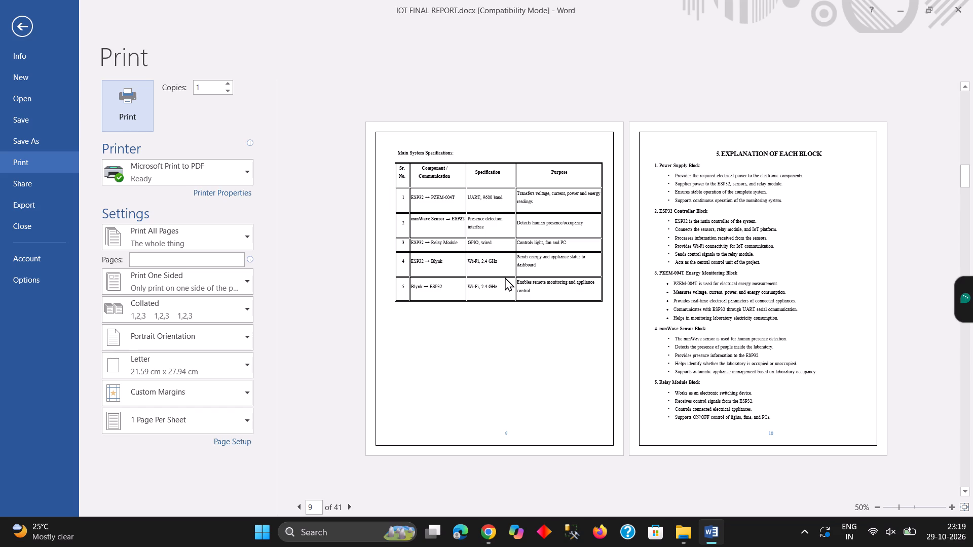
pyautogui.scroll(-2, 505, 277)
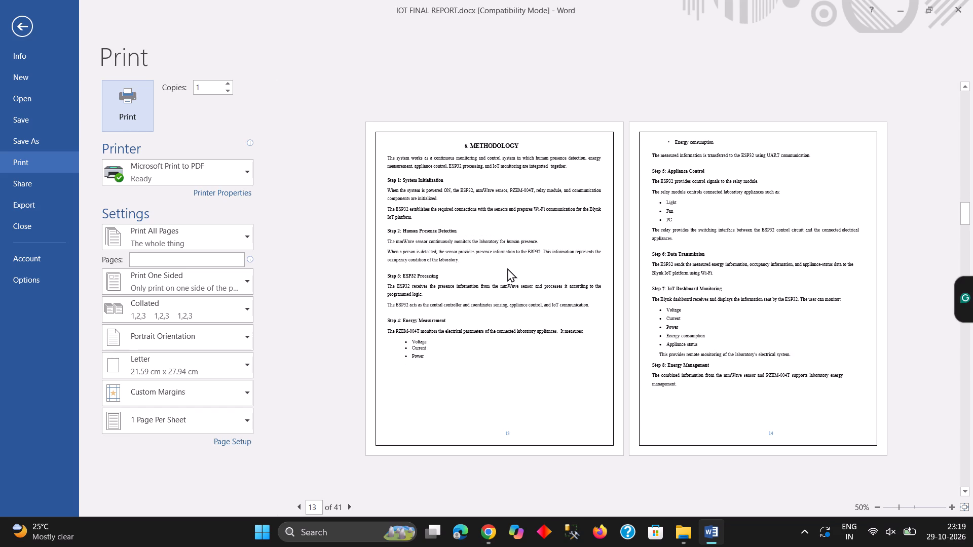
pyautogui.scroll(-1, 507, 268)
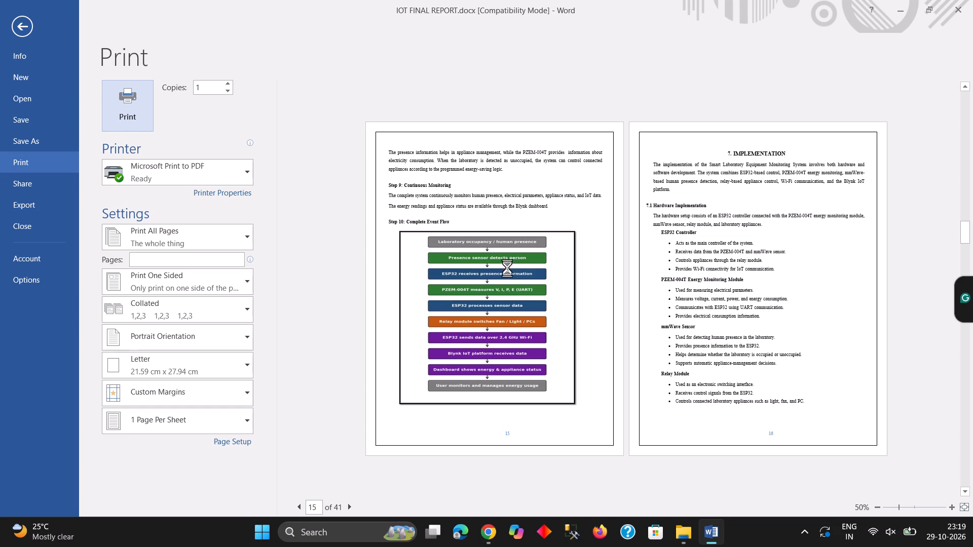
pyautogui.scroll(-1, 507, 268)
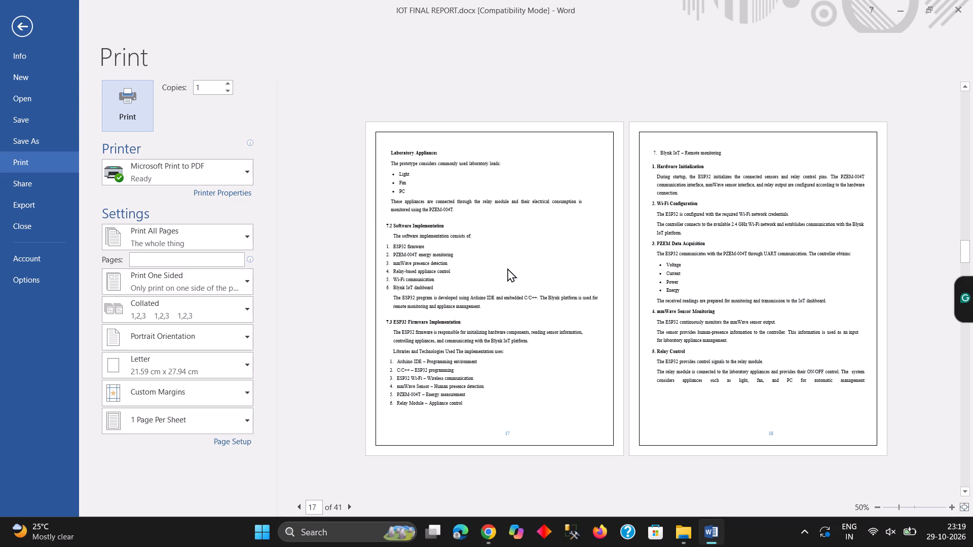
pyautogui.scroll(-1, 526, 266)
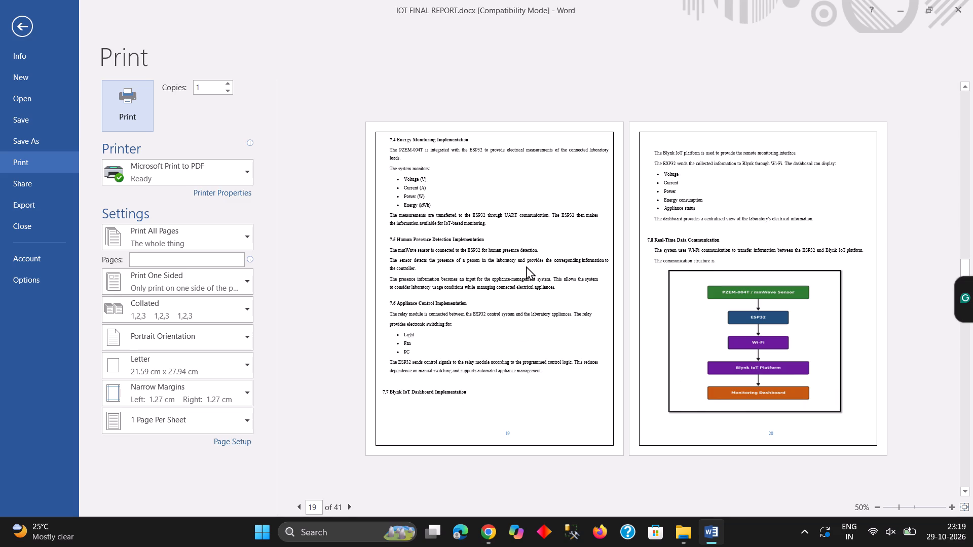
pyautogui.scroll(-1, 526, 266)
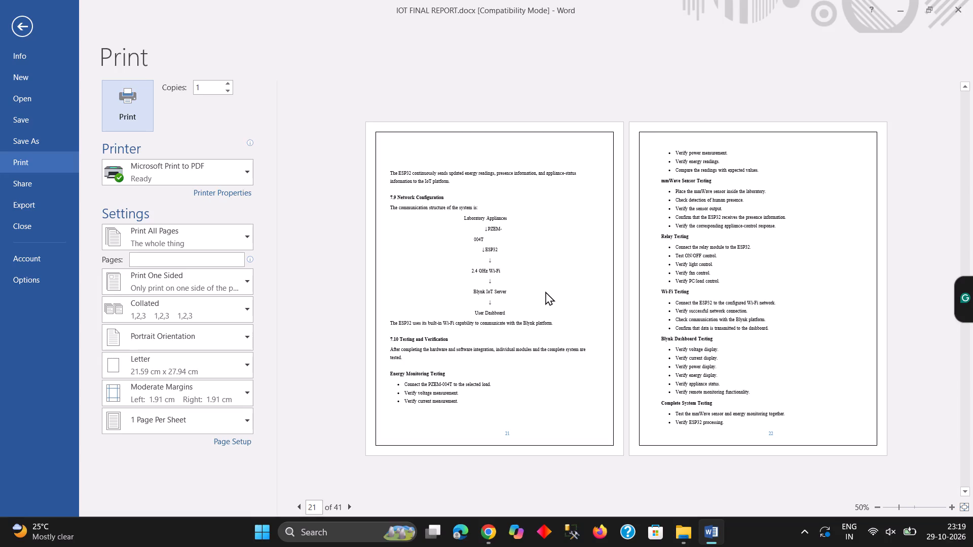
pyautogui.scroll(-2, 549, 276)
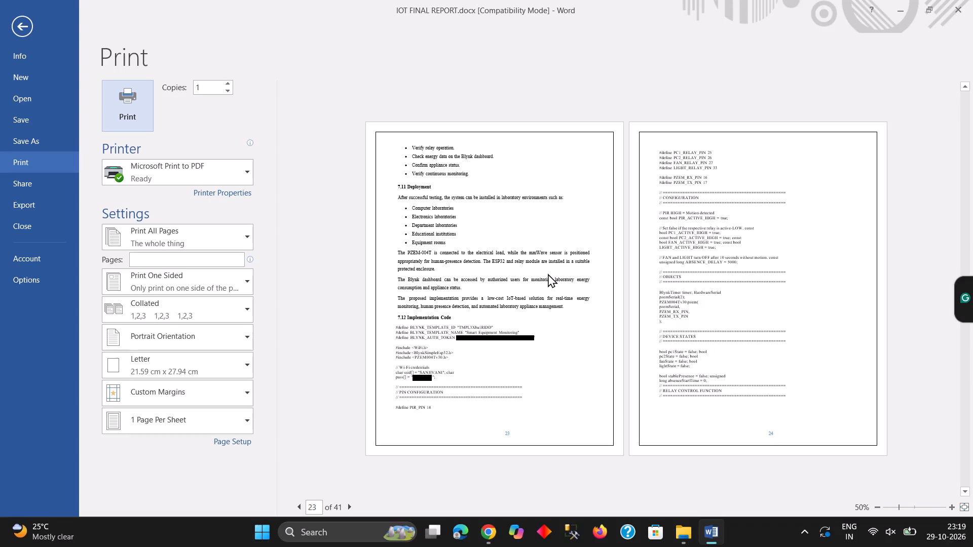
pyautogui.scroll(-1, 548, 273)
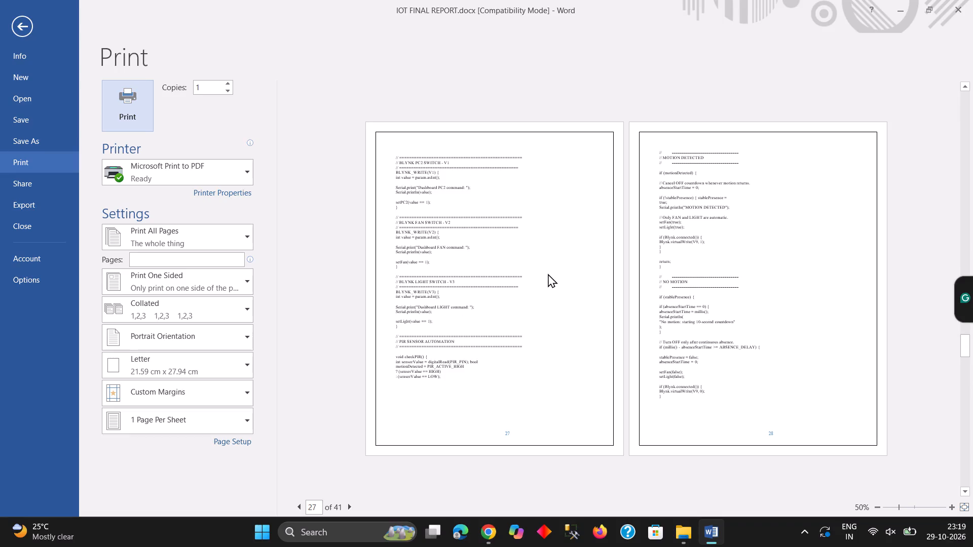
pyautogui.scroll(-4, 548, 273)
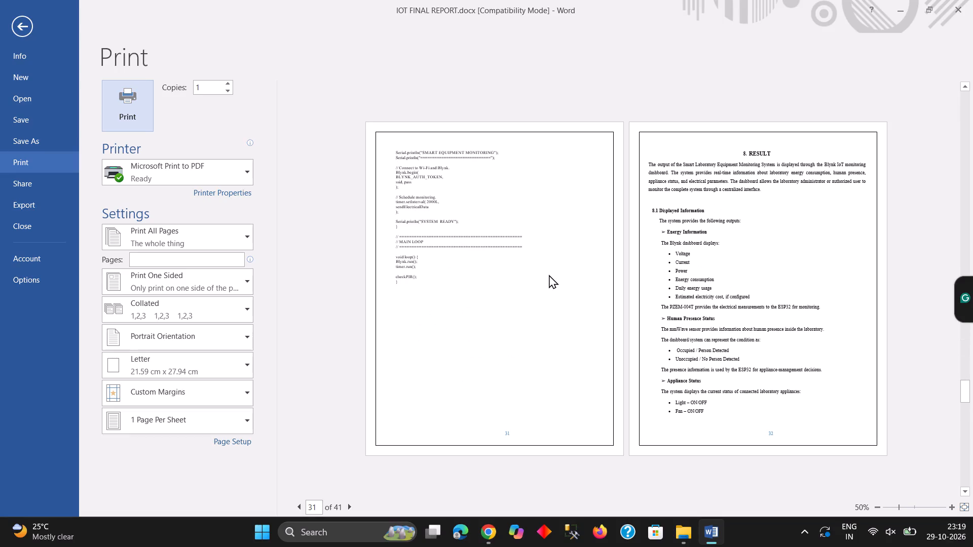
pyautogui.scroll(-1, 549, 274)
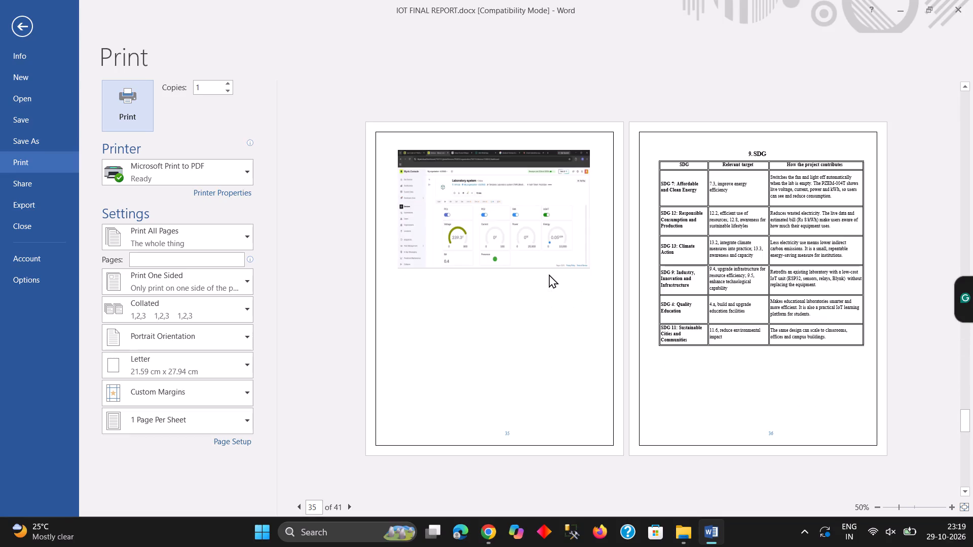
pyautogui.scroll(-7, 548, 273)
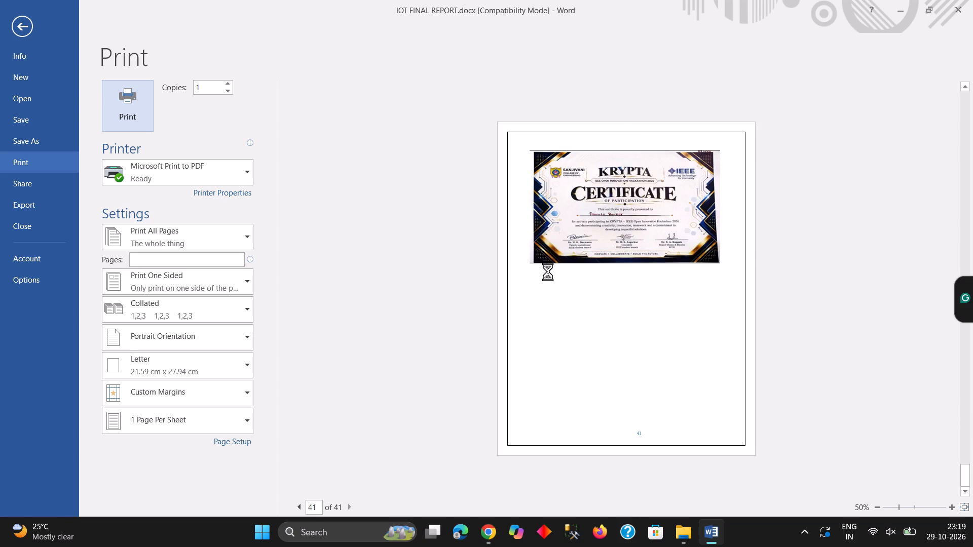
pyautogui.scroll(1, 962, 389)
pyautogui.click(926, 222)
pyautogui.click(20, 25)
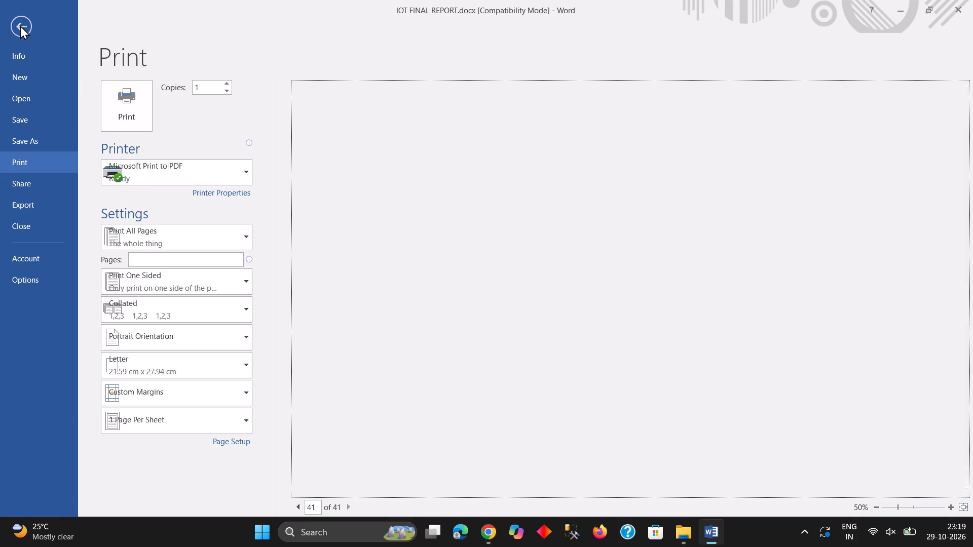
# Save the report with the updated Table of Contents page numbers.
pyautogui.click(557, 307)
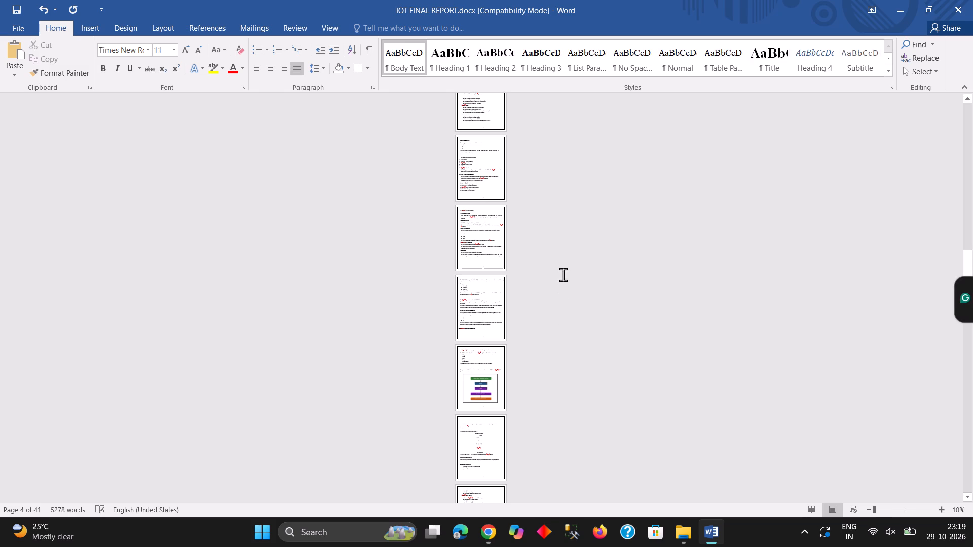
pyautogui.hotkey('ctrl', 's')
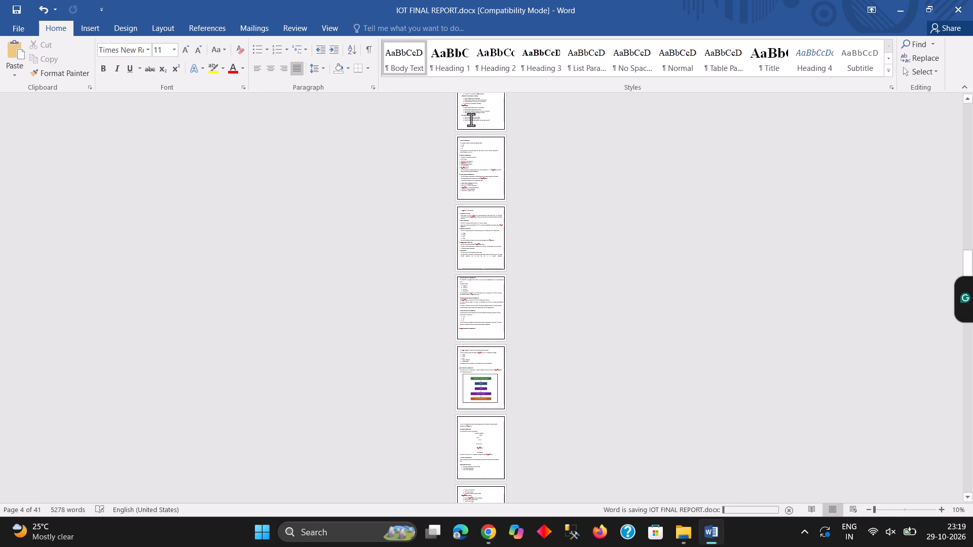
pyautogui.hotkey('ctrl', 's')
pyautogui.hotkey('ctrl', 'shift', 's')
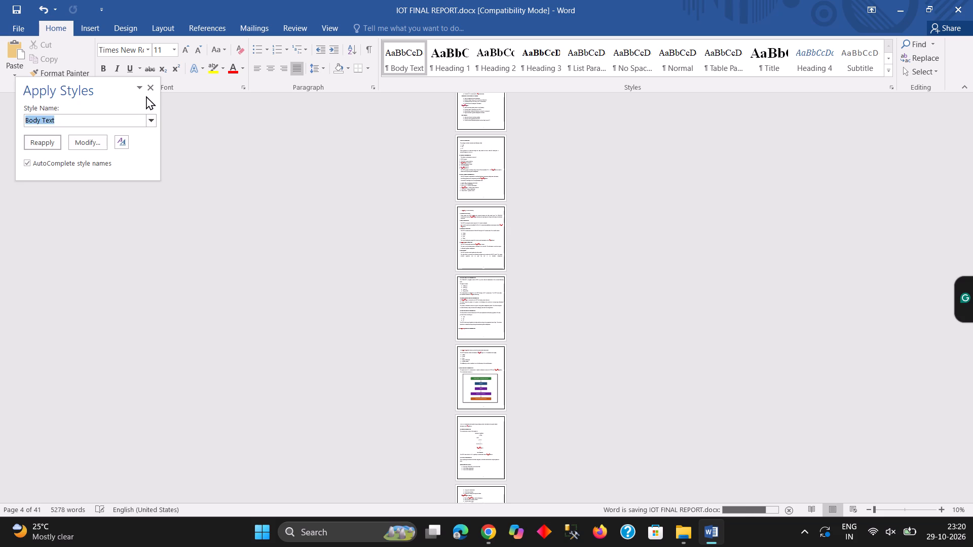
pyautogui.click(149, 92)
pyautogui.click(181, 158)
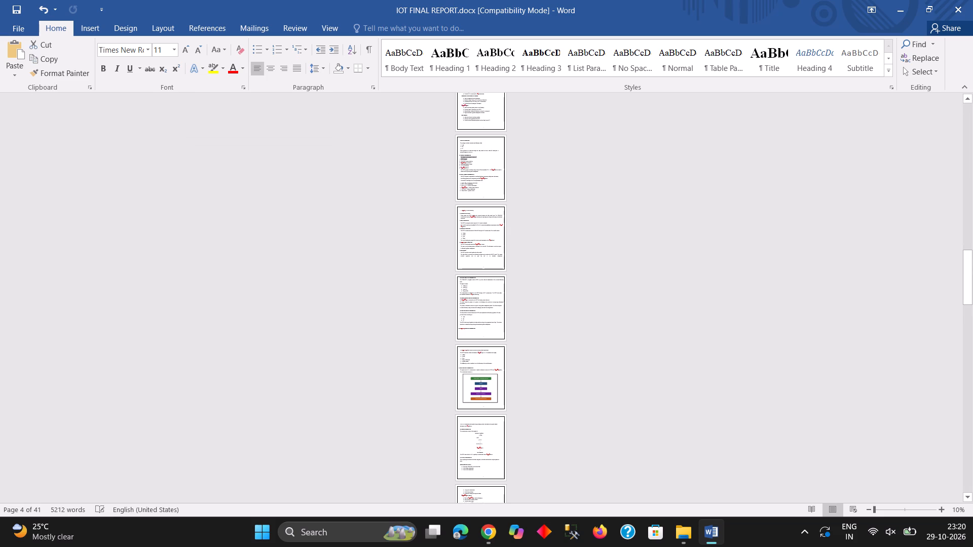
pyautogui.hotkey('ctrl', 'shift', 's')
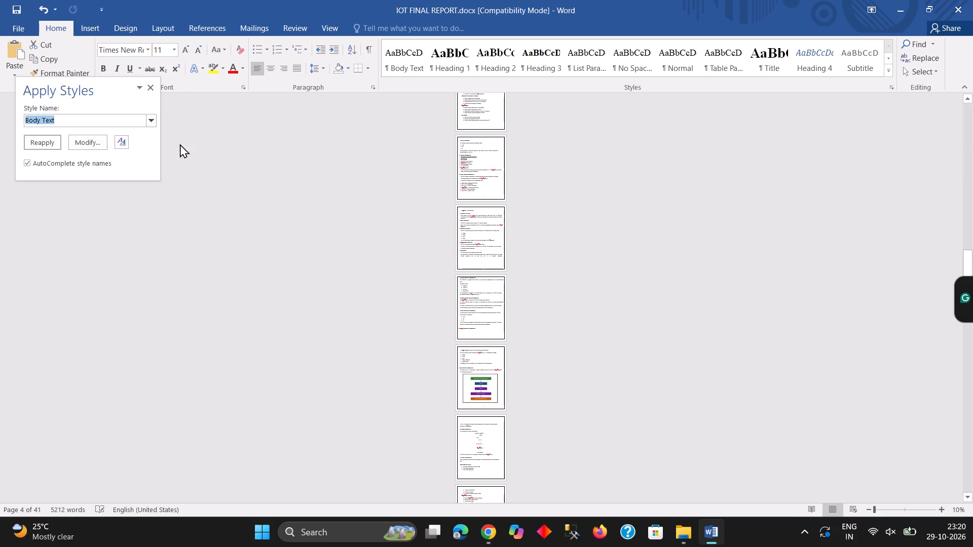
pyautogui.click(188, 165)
# Start saving a copy of the report in D:\FIOTLab, taking Smart_Lab_Energy_Monitoring_Report_Edited.docx as the base file name.
pyautogui.click(26, 24)
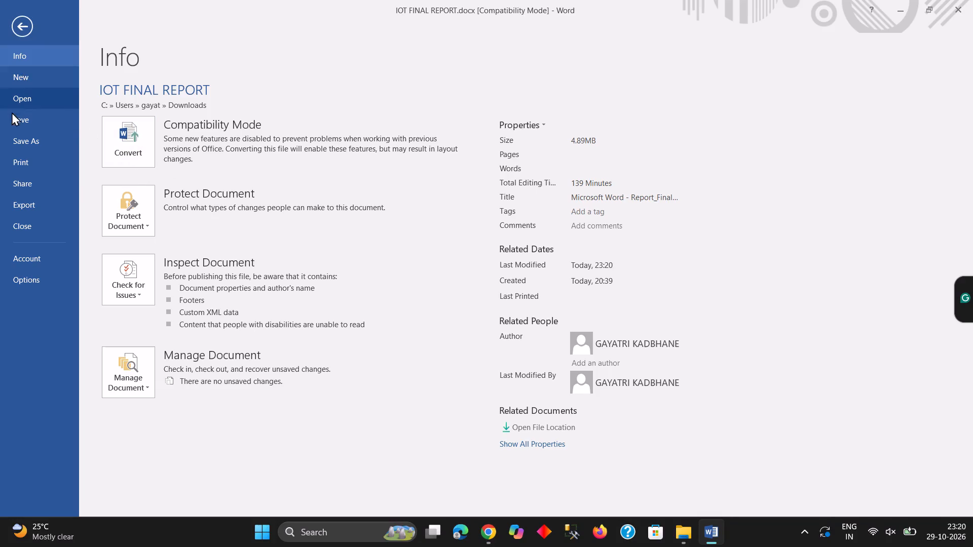
pyautogui.click(11, 146)
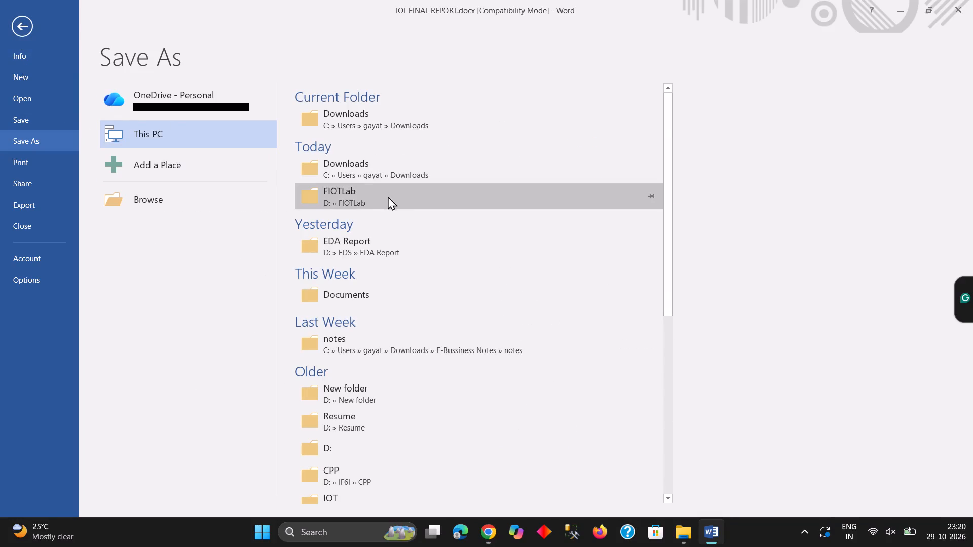
pyautogui.click(340, 204)
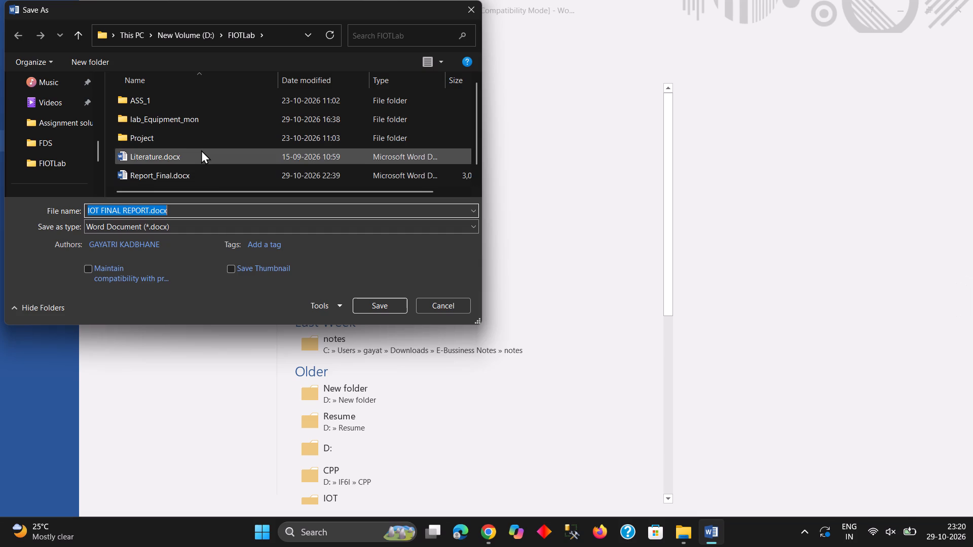
pyautogui.scroll(-2, 188, 172)
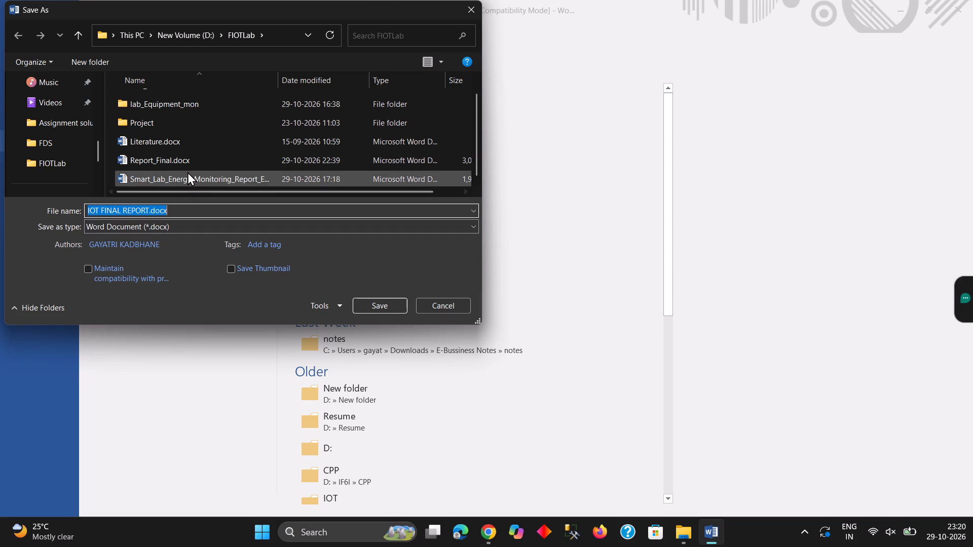
pyautogui.scroll(-1, 188, 172)
pyautogui.click(191, 175)
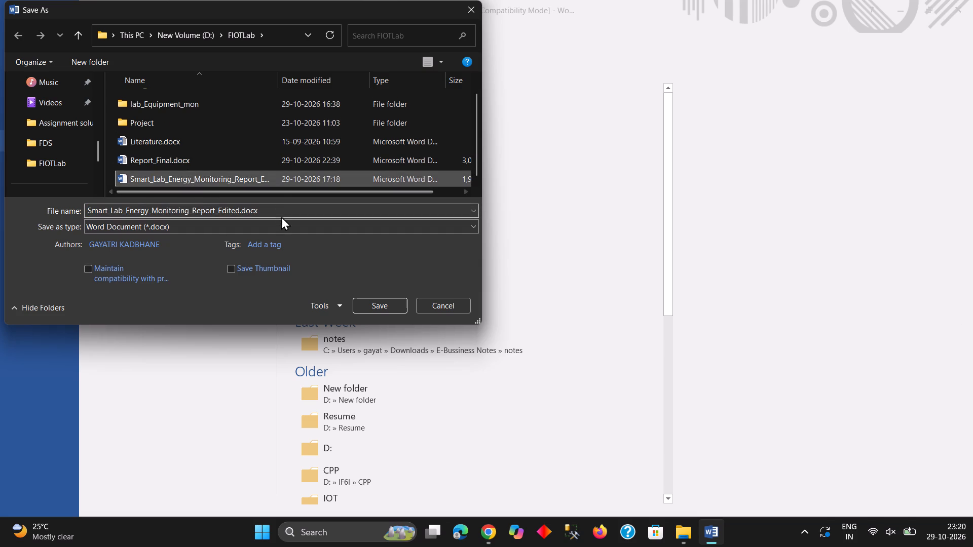
# Extend the file name to Smart_Lab_Energy_Monitoring_Report_Edited_FInal Report.docx and save the copy, accepting the upgrade to the newest file format.
pyautogui.click(276, 207)
pyautogui.click(271, 203)
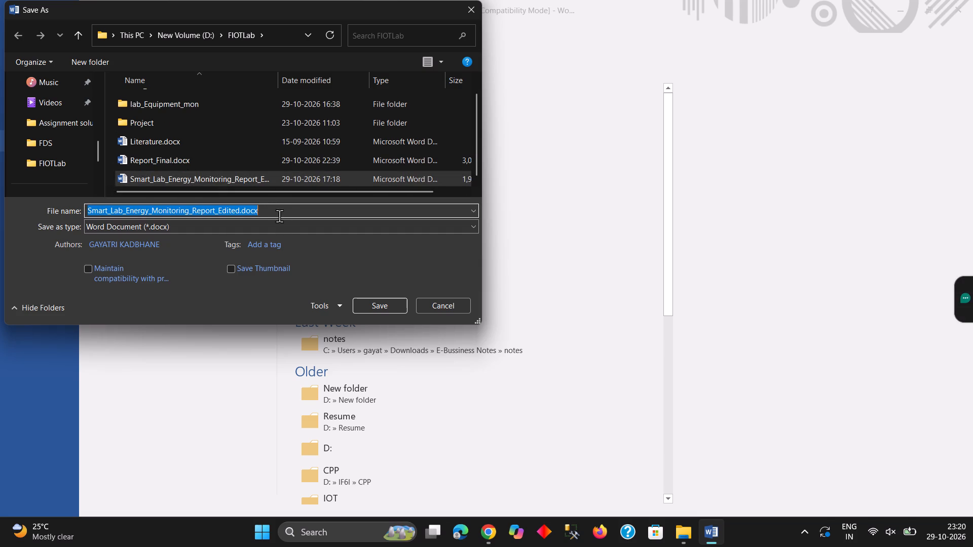
pyautogui.click(281, 217)
pyautogui.click(280, 211)
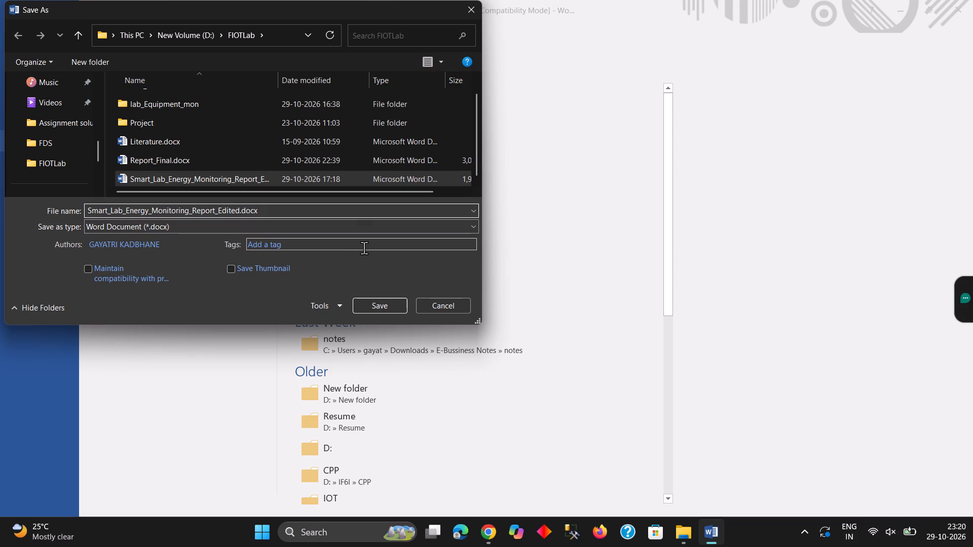
pyautogui.press('Left')
pyautogui.press('Left')
pyautogui.press('Left')
pyautogui.press('Left')
pyautogui.press('Left')
pyautogui.hotkey('shift', '_')
pyautogui.write('FInal')
pyautogui.press('space')
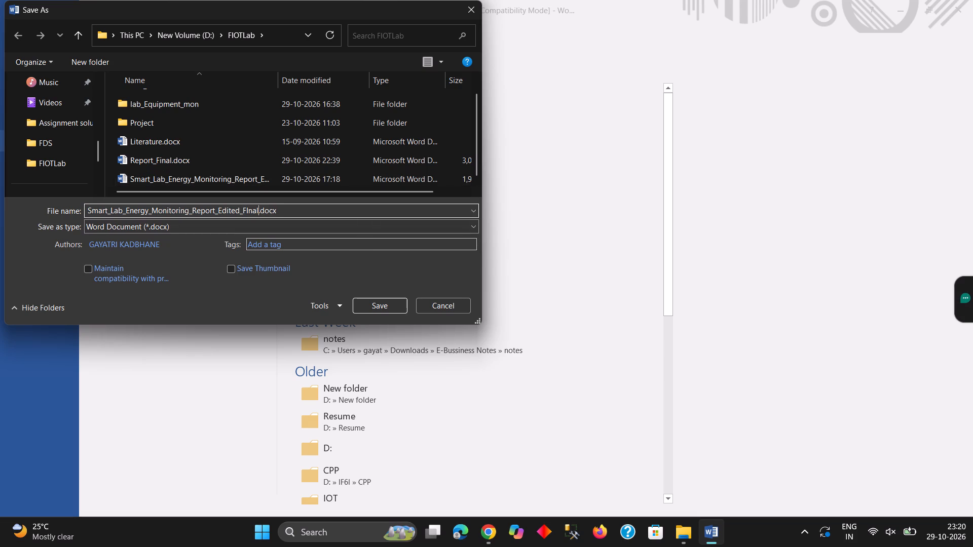
pyautogui.write('Report')
pyautogui.press('Return')
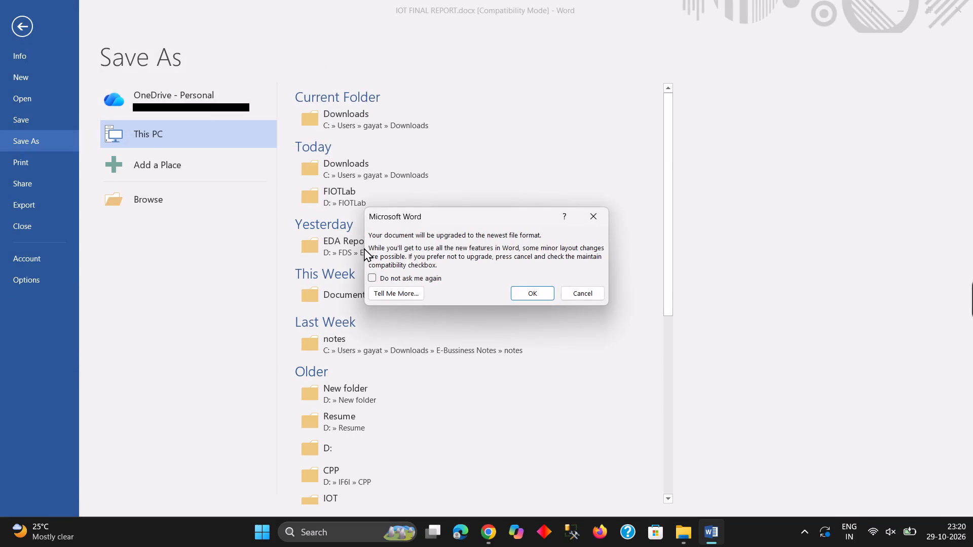
pyautogui.click(538, 294)
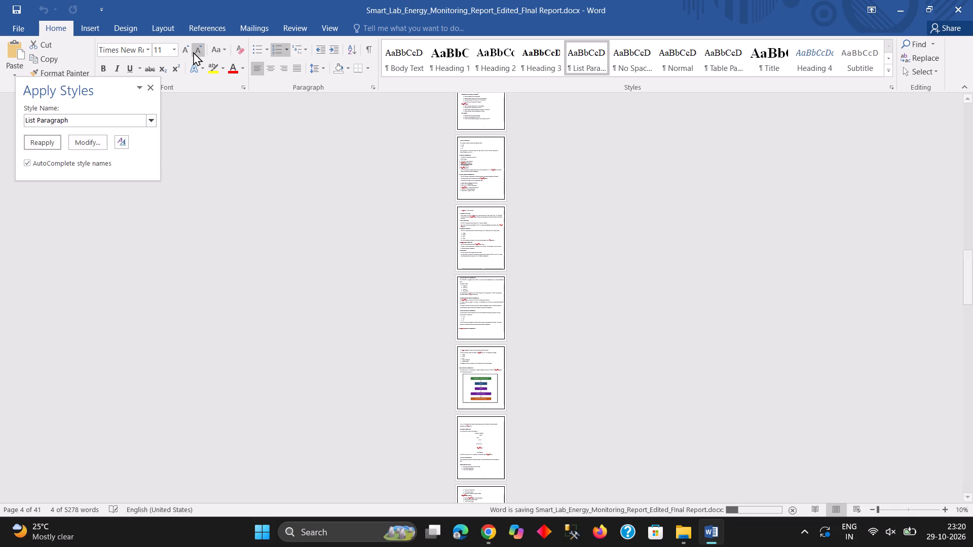
# Close the Apply Styles pane.
pyautogui.click(153, 88)
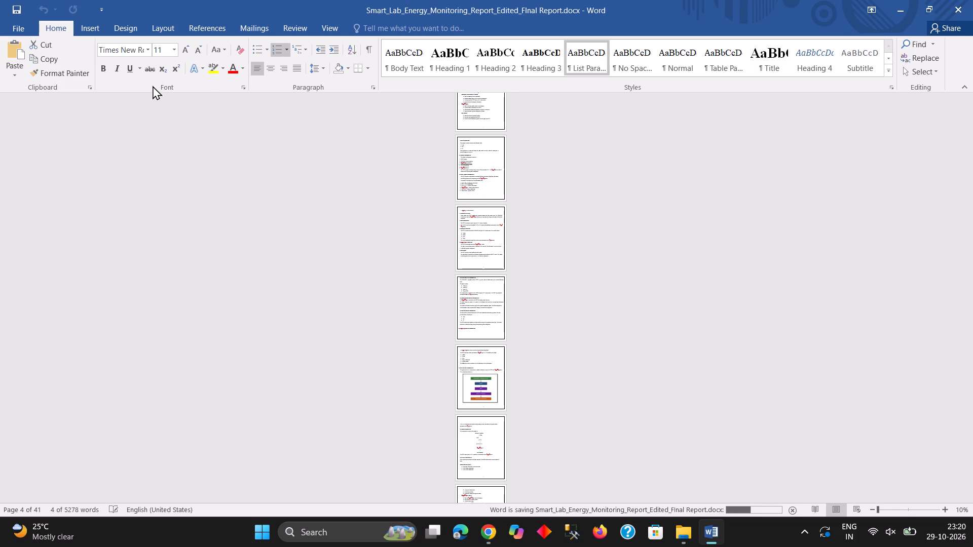
# Close the saved report, the browser chat and the File Explorer window to return to the desktop.
pyautogui.scroll(-4, 609, 288)
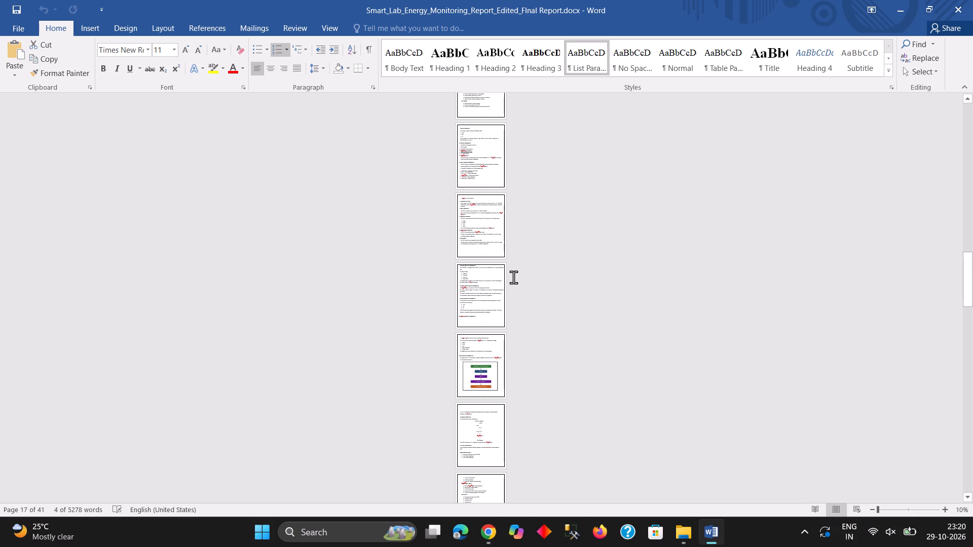
pyautogui.scroll(-2, 513, 277)
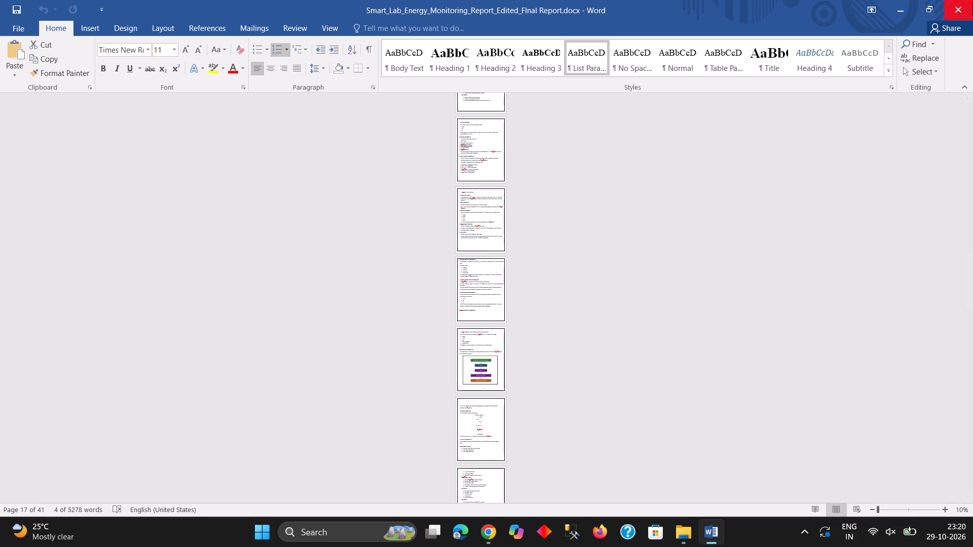
pyautogui.click(972, 2)
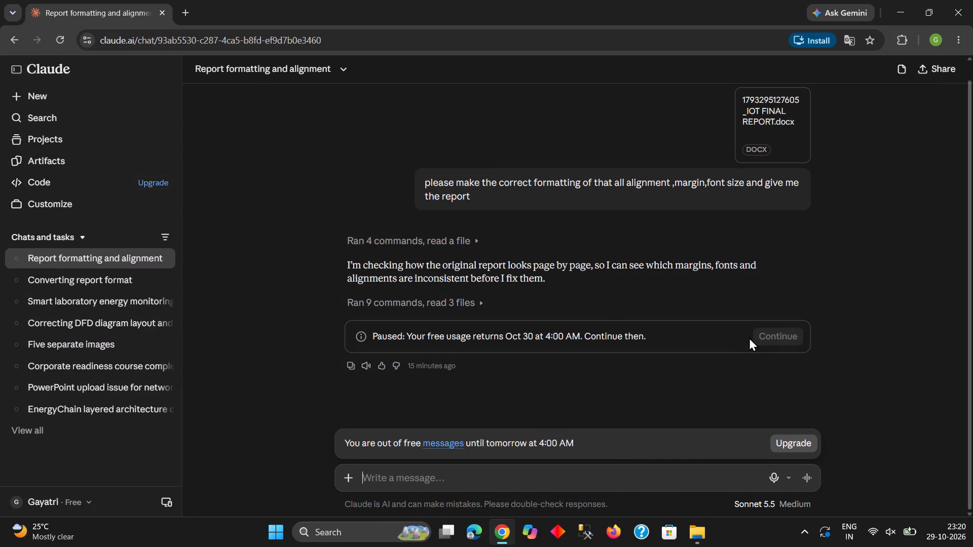
pyautogui.click(751, 337)
pyautogui.click(972, 0)
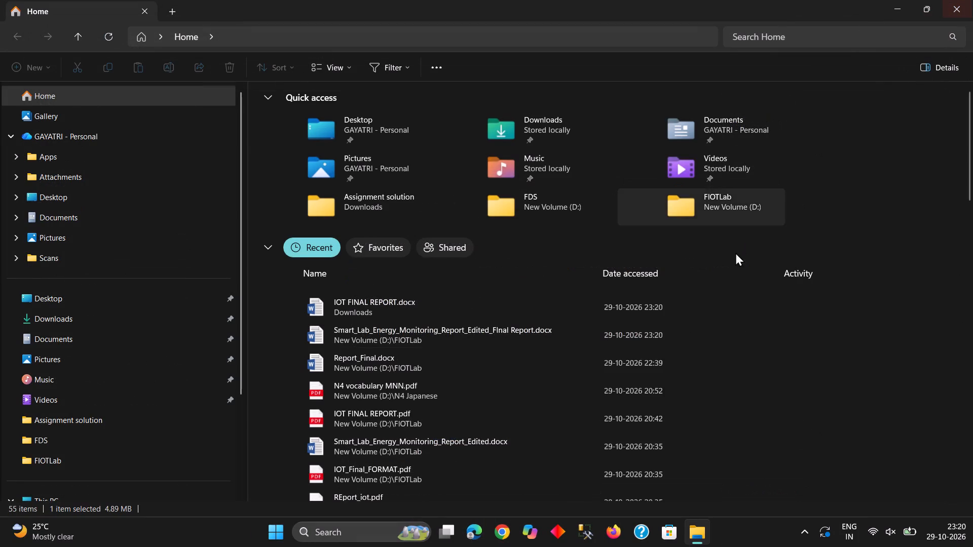
pyautogui.click(925, 12)
pyautogui.click(955, 13)
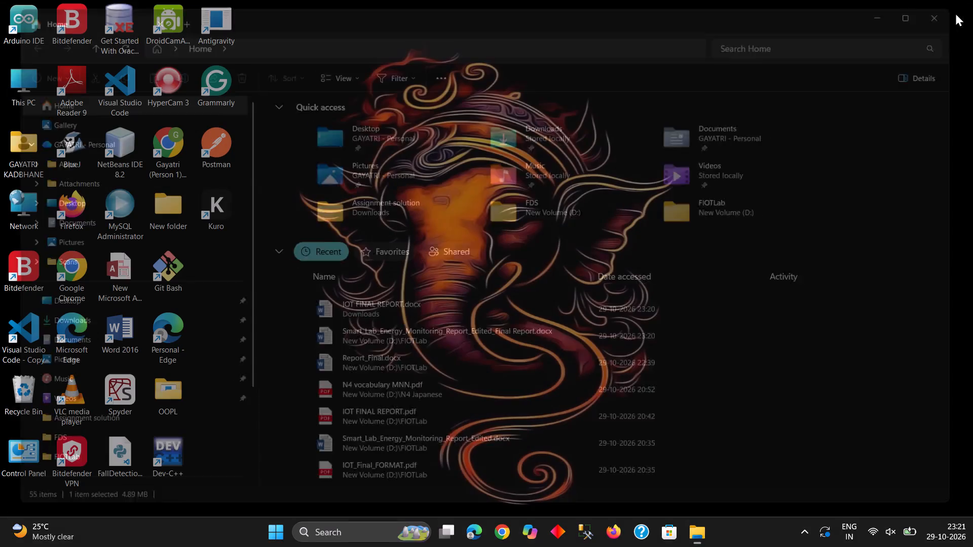
pyautogui.click(649, 230)
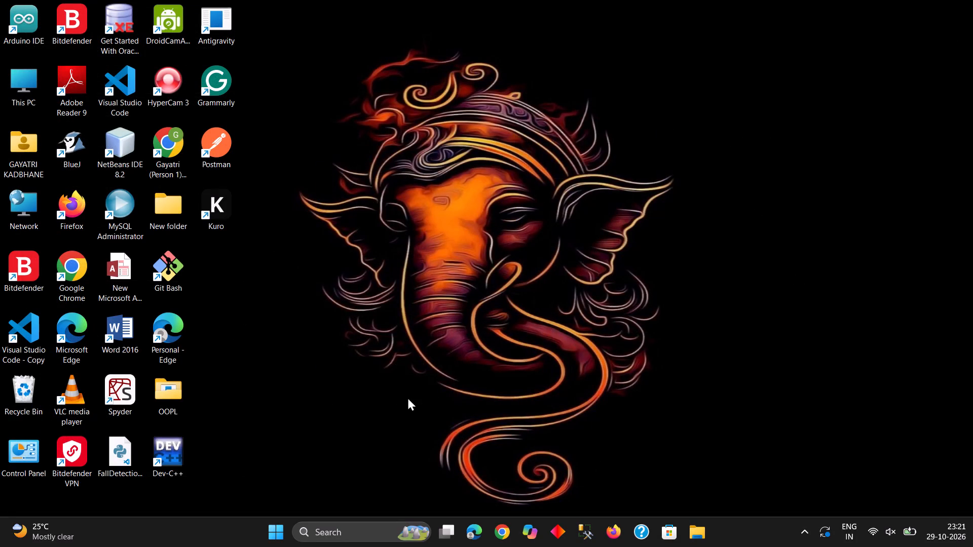